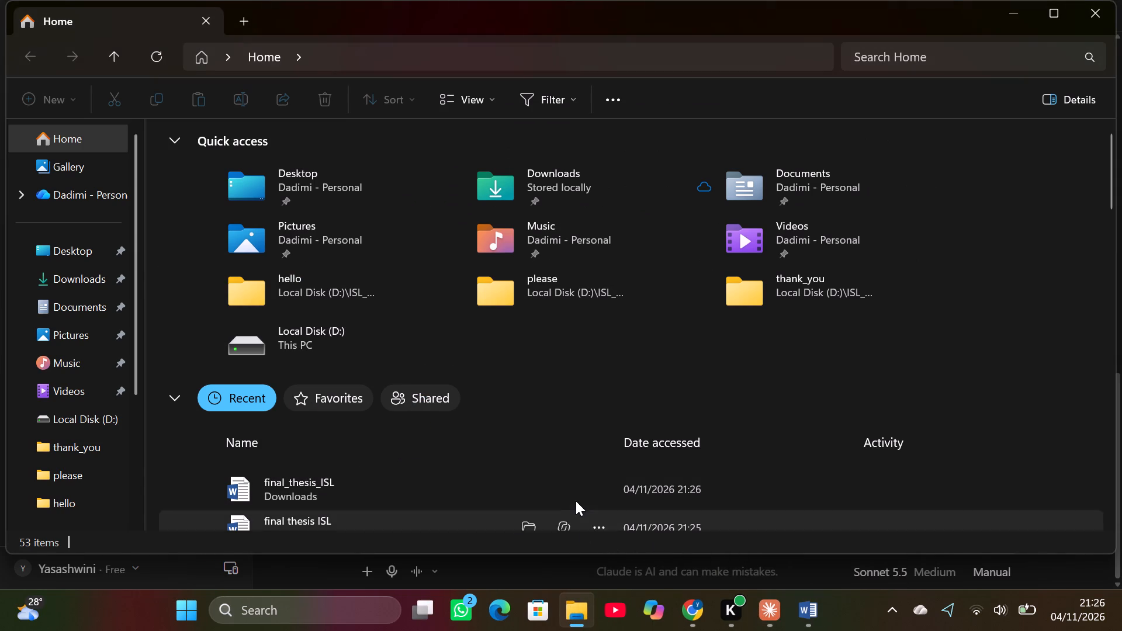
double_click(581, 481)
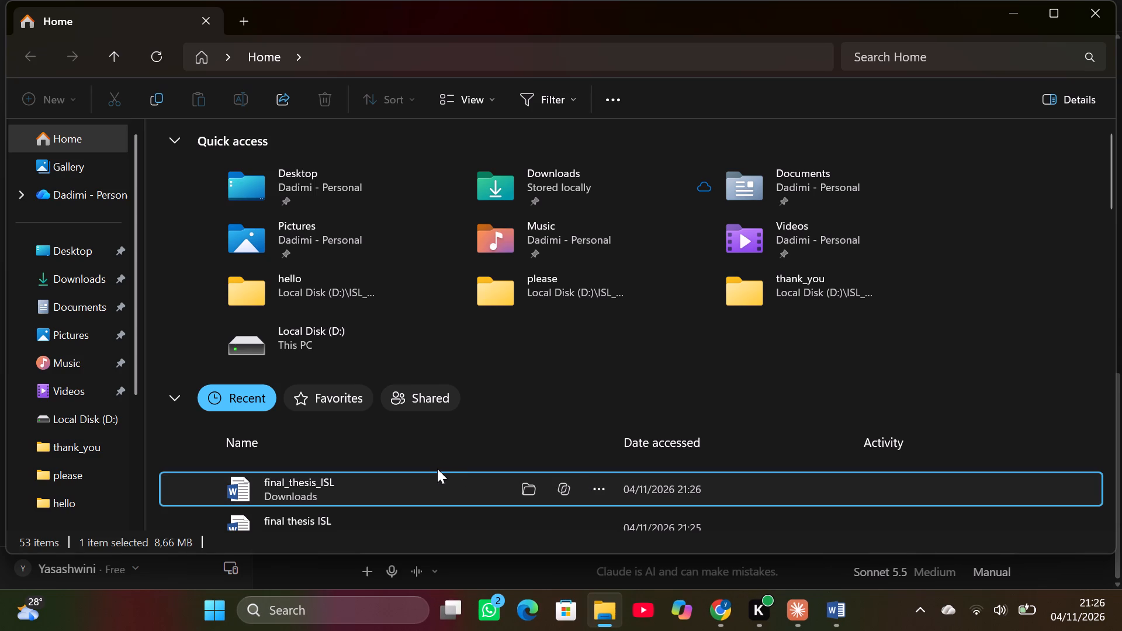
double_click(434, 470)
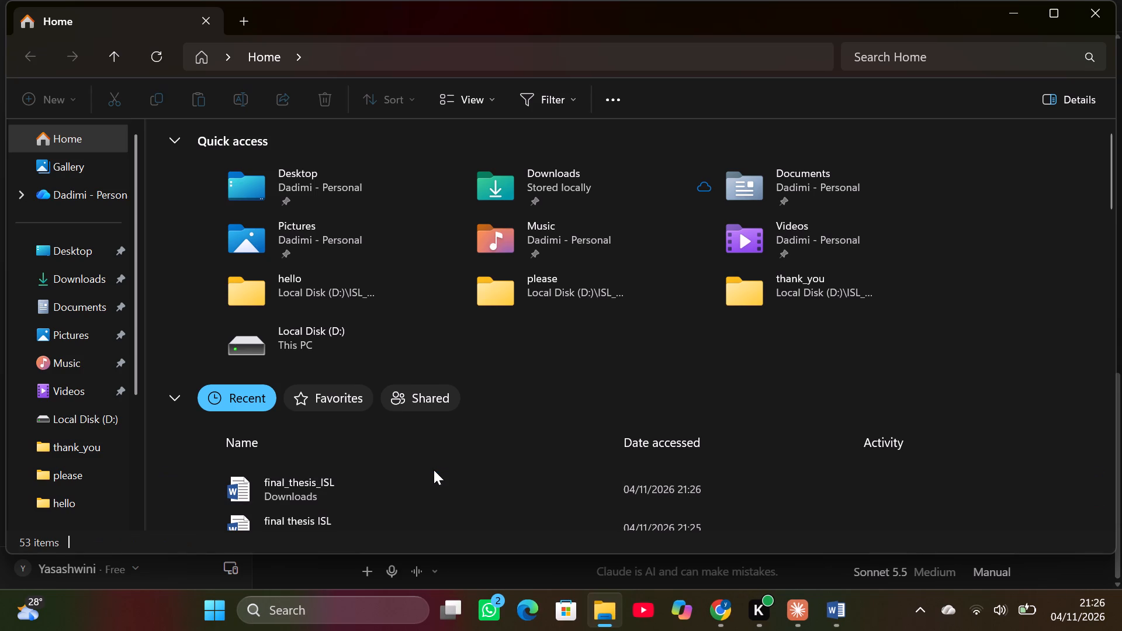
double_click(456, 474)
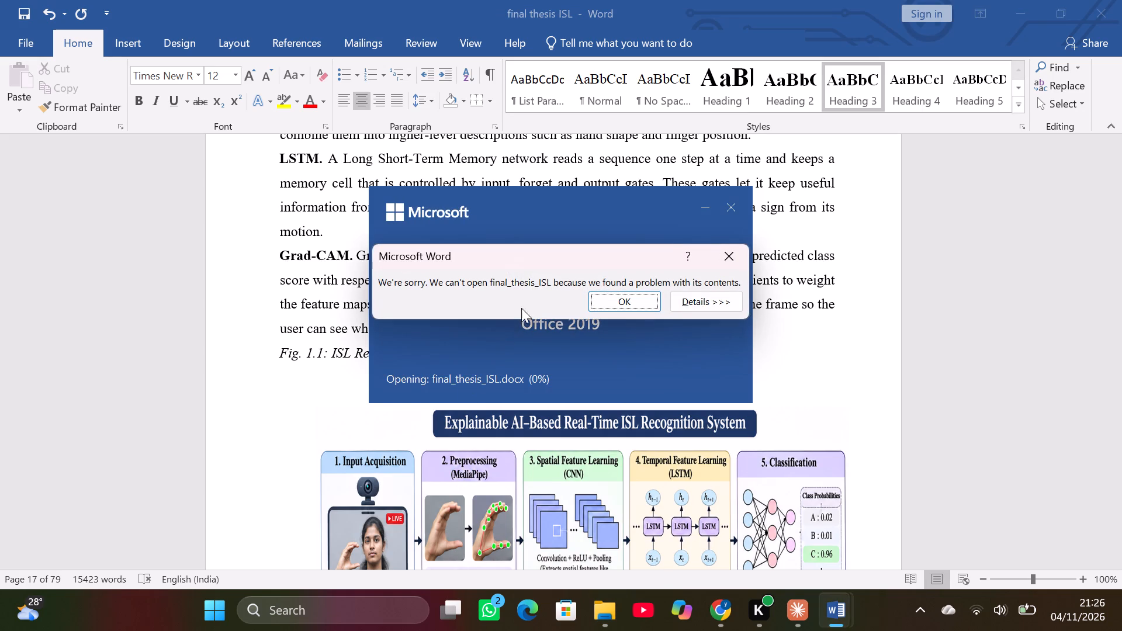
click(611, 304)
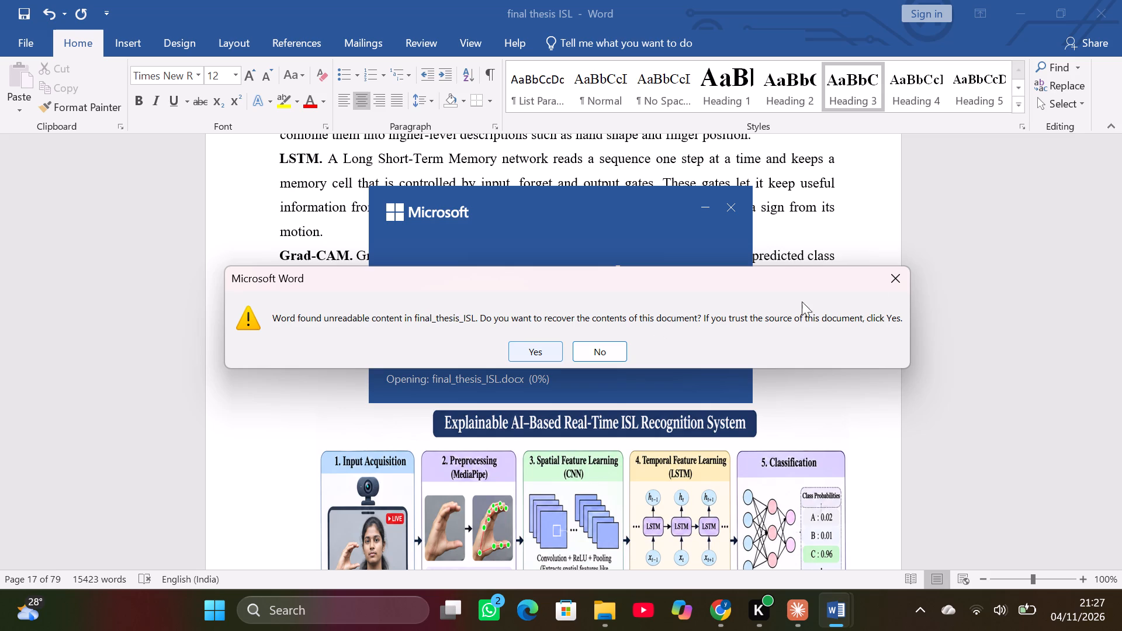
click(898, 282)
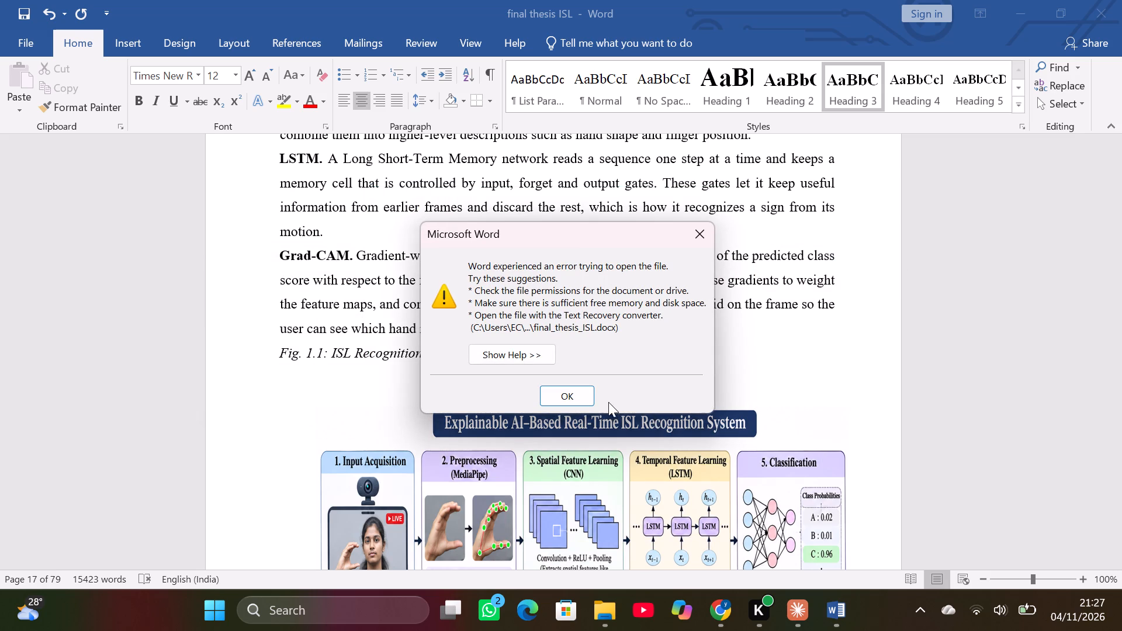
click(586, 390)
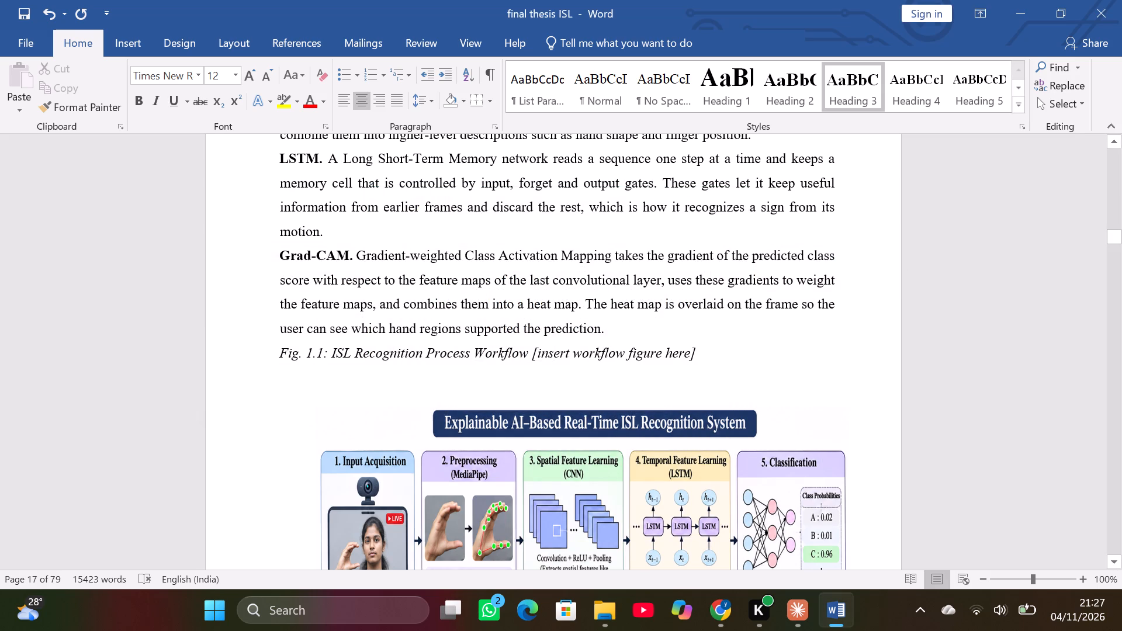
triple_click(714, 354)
Delete the Fig. 1.1 placeholder caption and the blank line above the ISL recognition workflow figure.
key(BackSpace)
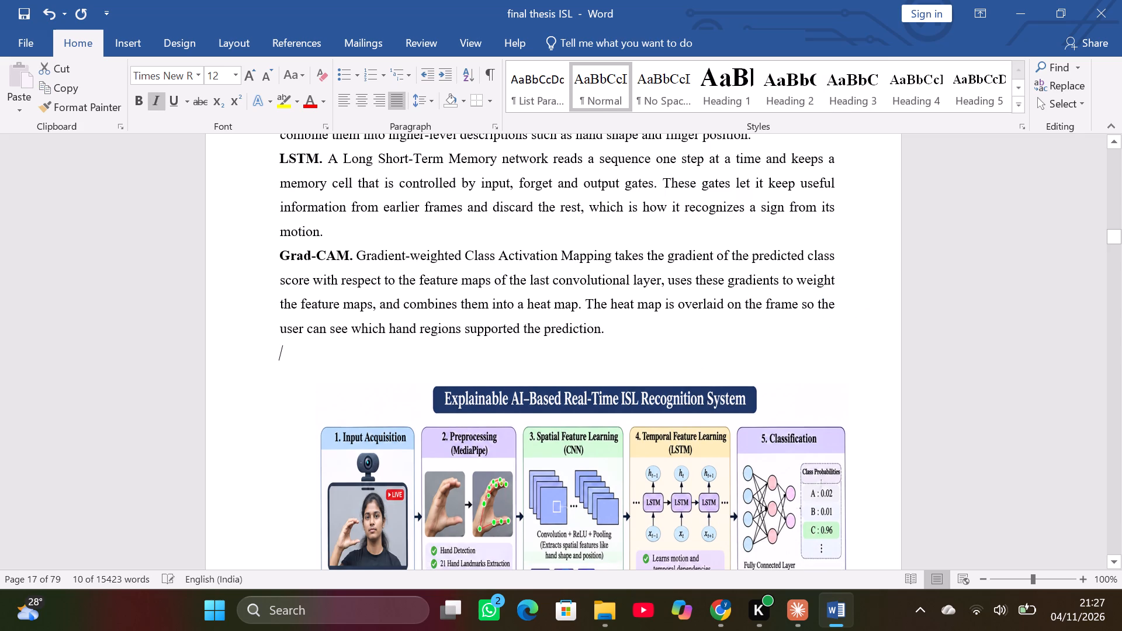
key(BackSpace)
scroll(714, 354, up, 2)
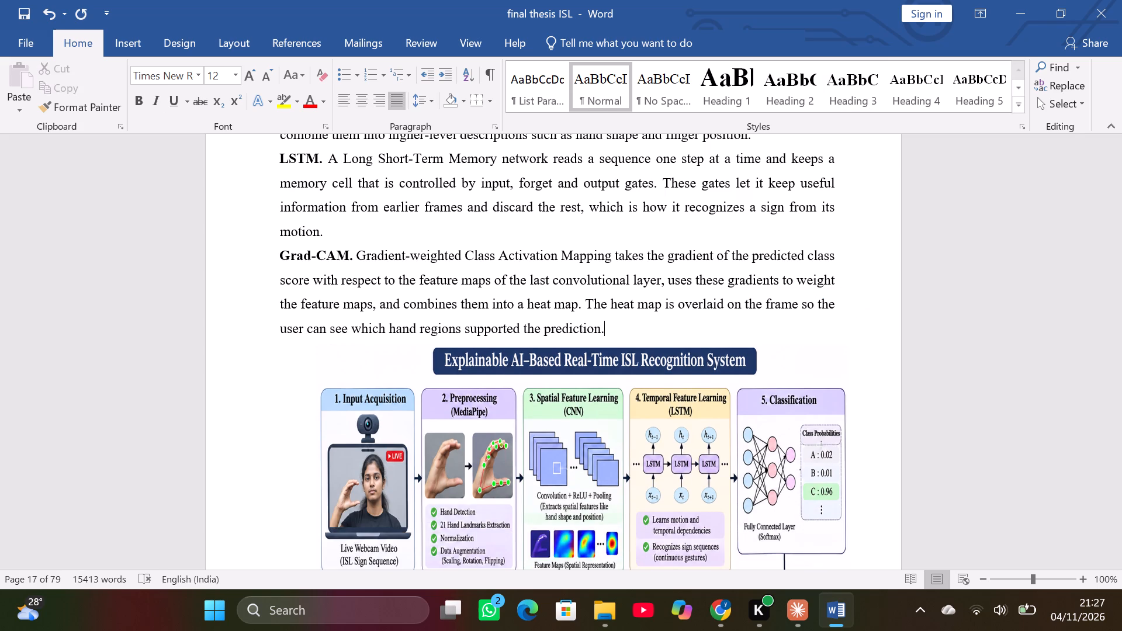
scroll(714, 354, up, 5)
scroll(714, 354, down, 5)
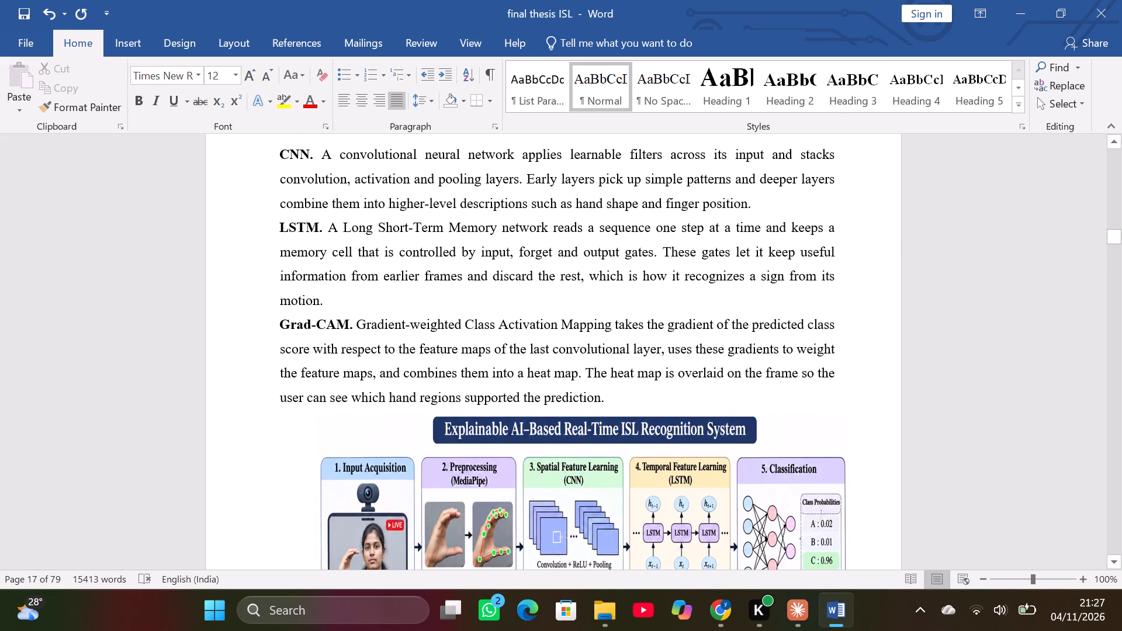
Switch to File Explorer and open final_thesis_ISL from Downloads in Word, accepting recovery of its contents.
click(603, 615)
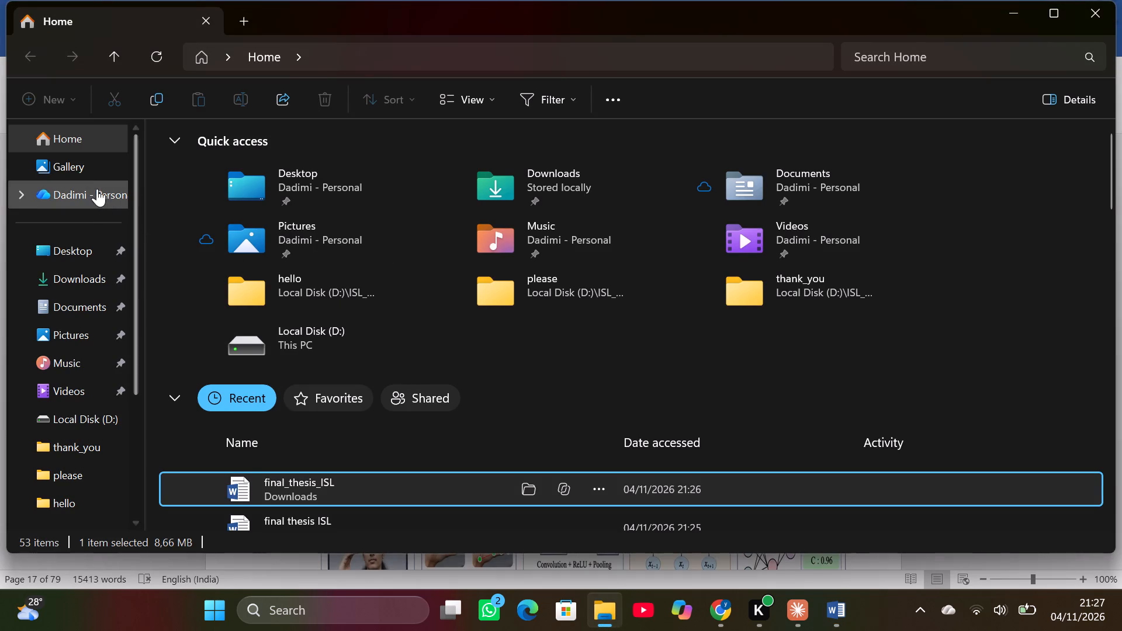
double_click(92, 282)
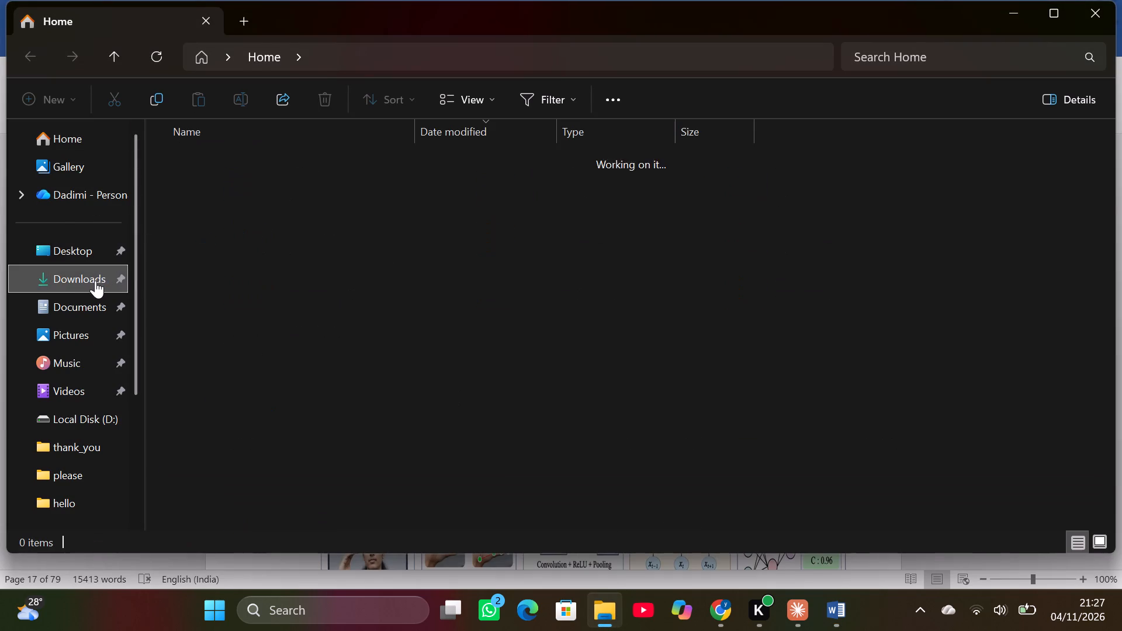
double_click(290, 180)
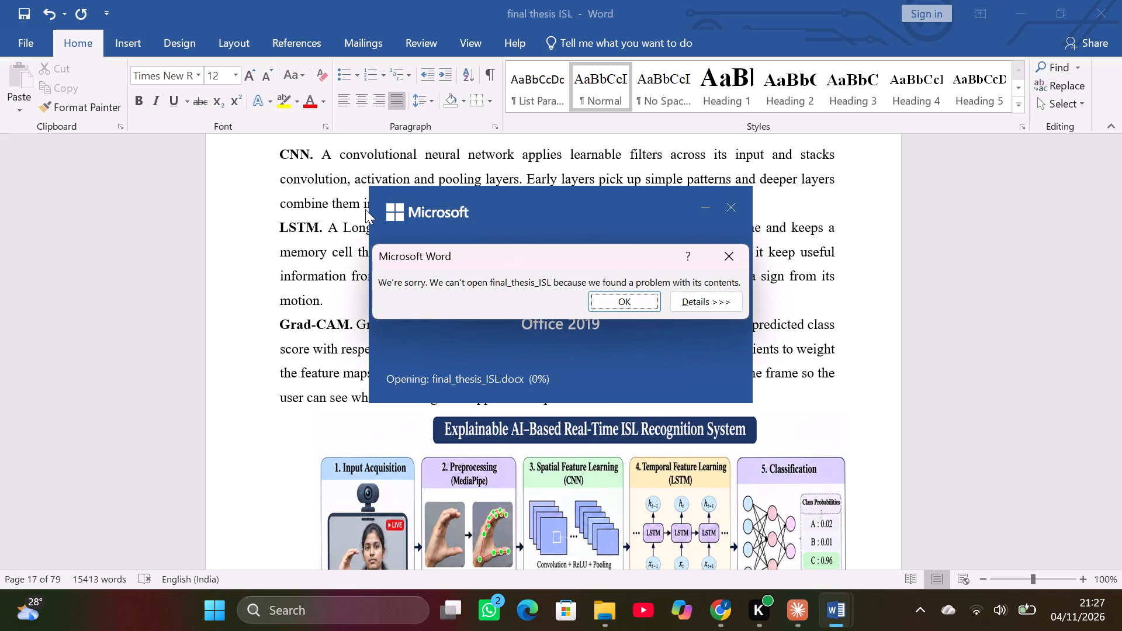
click(734, 267)
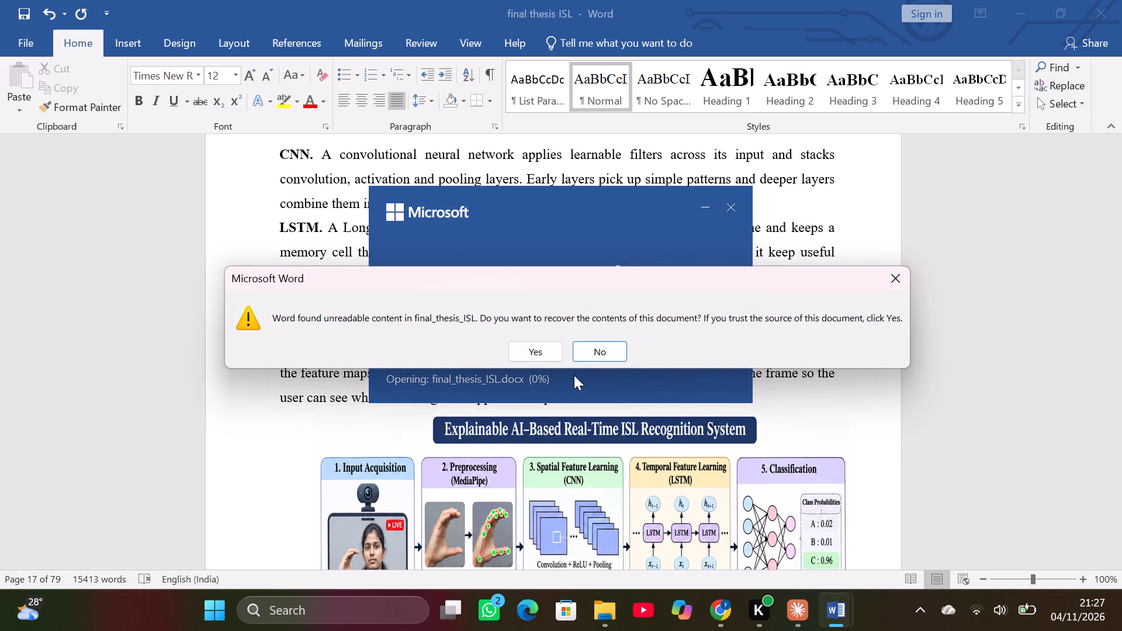
click(546, 352)
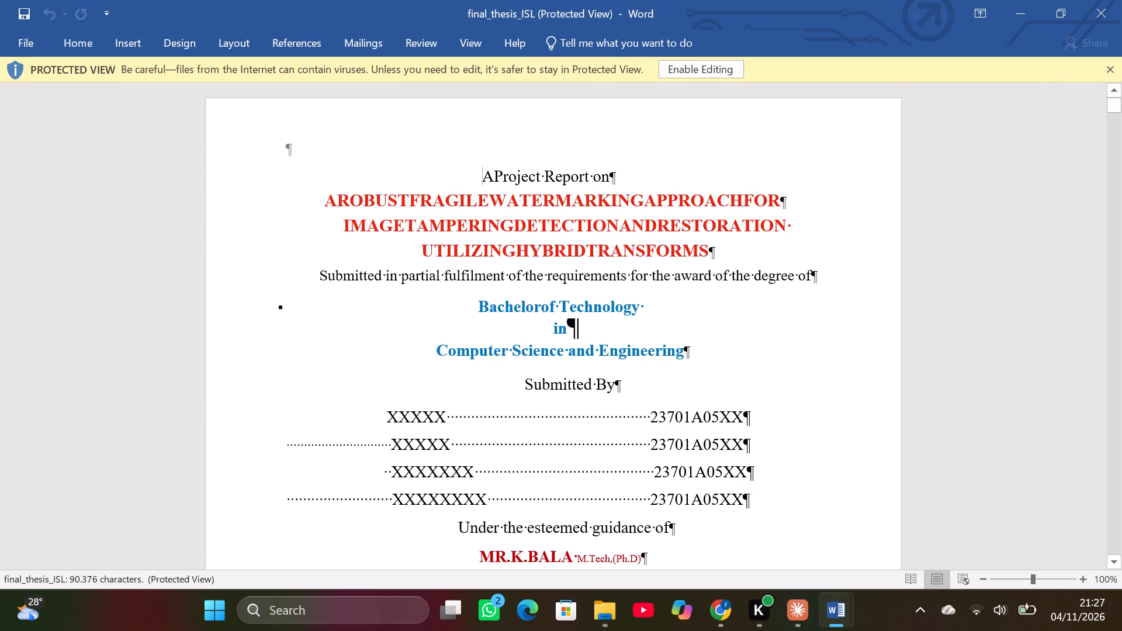
Look over the front pages of the recovered thesis and enable editing of it.
scroll(642, 327, down, 20)
scroll(642, 327, down, 20)
scroll(642, 327, down, 20)
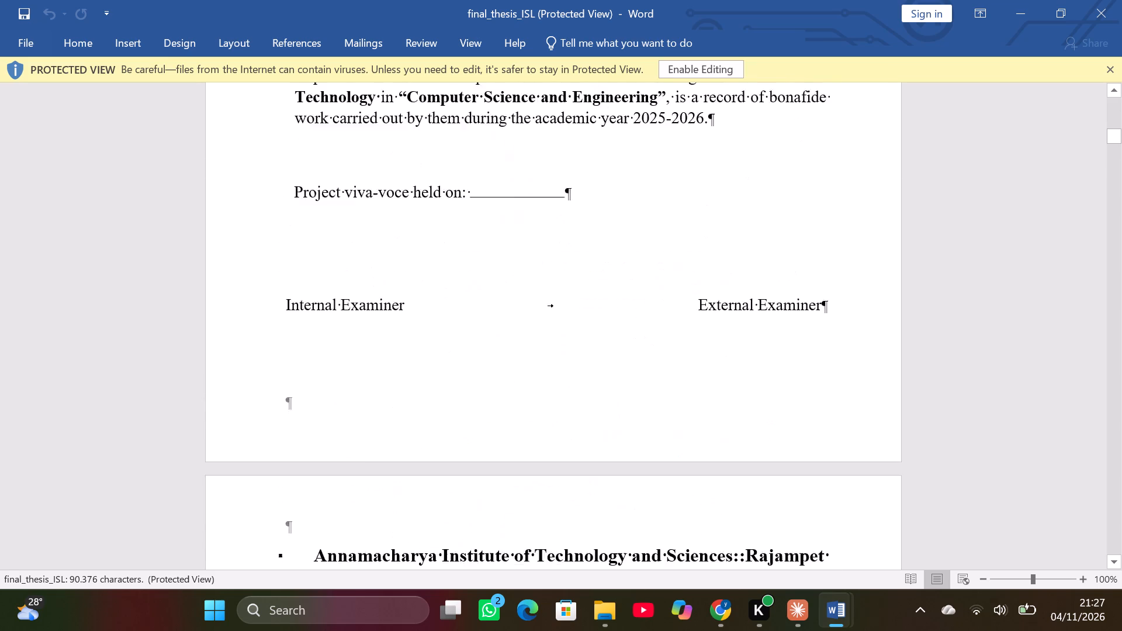
scroll(642, 327, down, 17)
scroll(642, 327, down, 20)
scroll(642, 327, down, 20)
scroll(642, 327, down, 15)
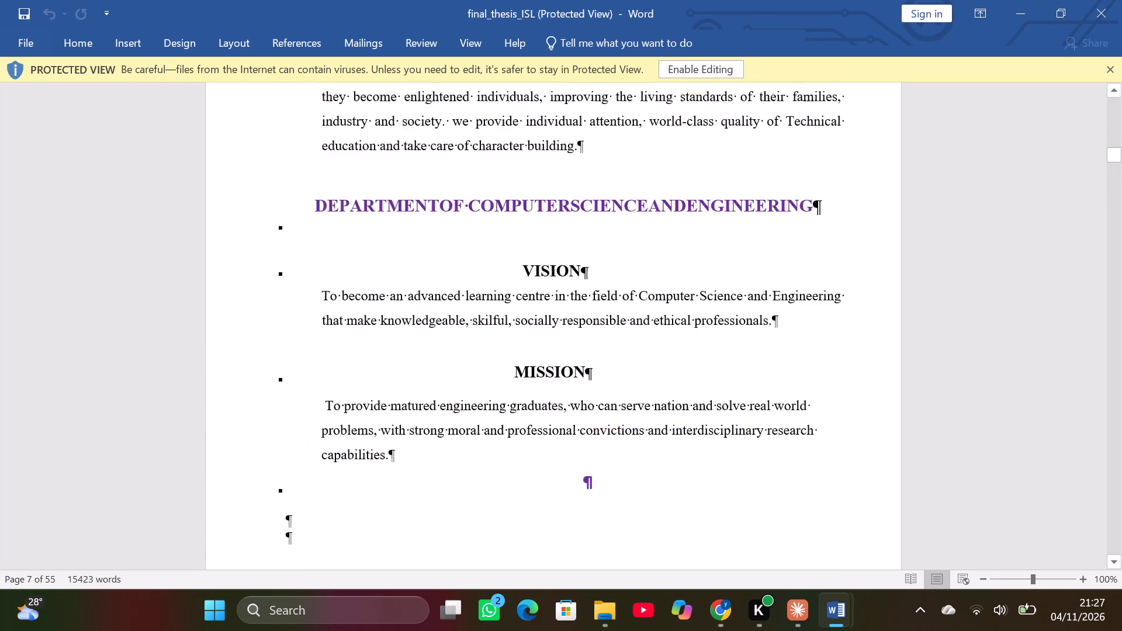
scroll(642, 327, down, 6)
click(731, 72)
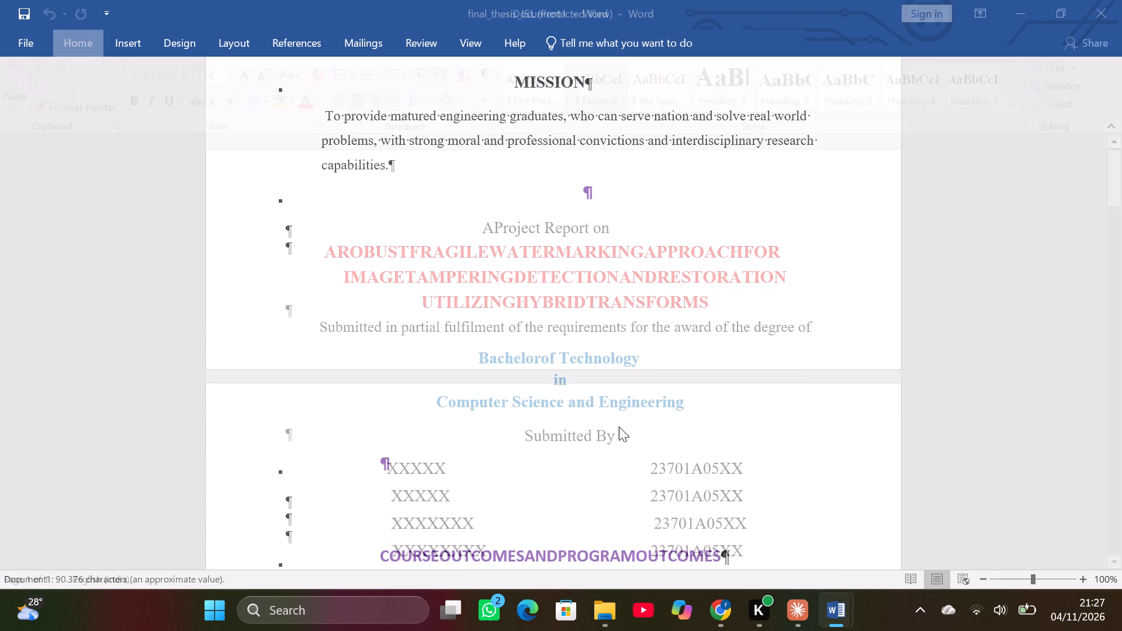
Remove the blank space above the ACKNOWLEDGMENT heading and centre the heading on its page.
scroll(619, 427, down, 4)
scroll(619, 427, up, 4)
scroll(619, 427, down, 20)
scroll(619, 427, down, 20)
scroll(619, 427, down, 2)
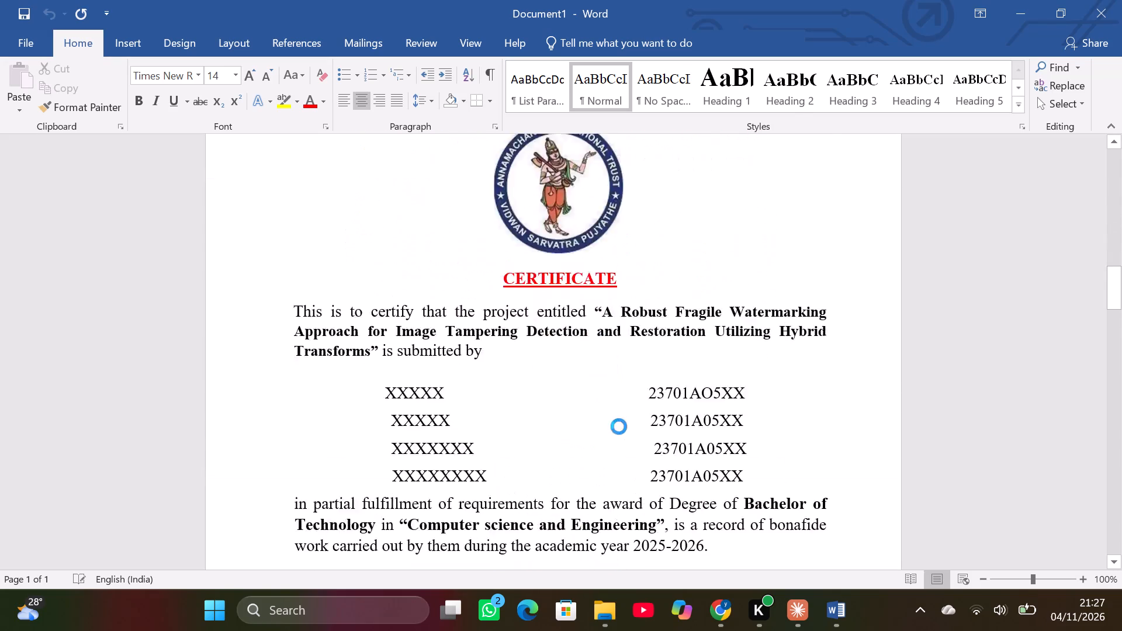
scroll(619, 427, down, 20)
scroll(619, 427, down, 20)
scroll(619, 427, down, 7)
scroll(619, 427, up, 14)
scroll(619, 427, down, 12)
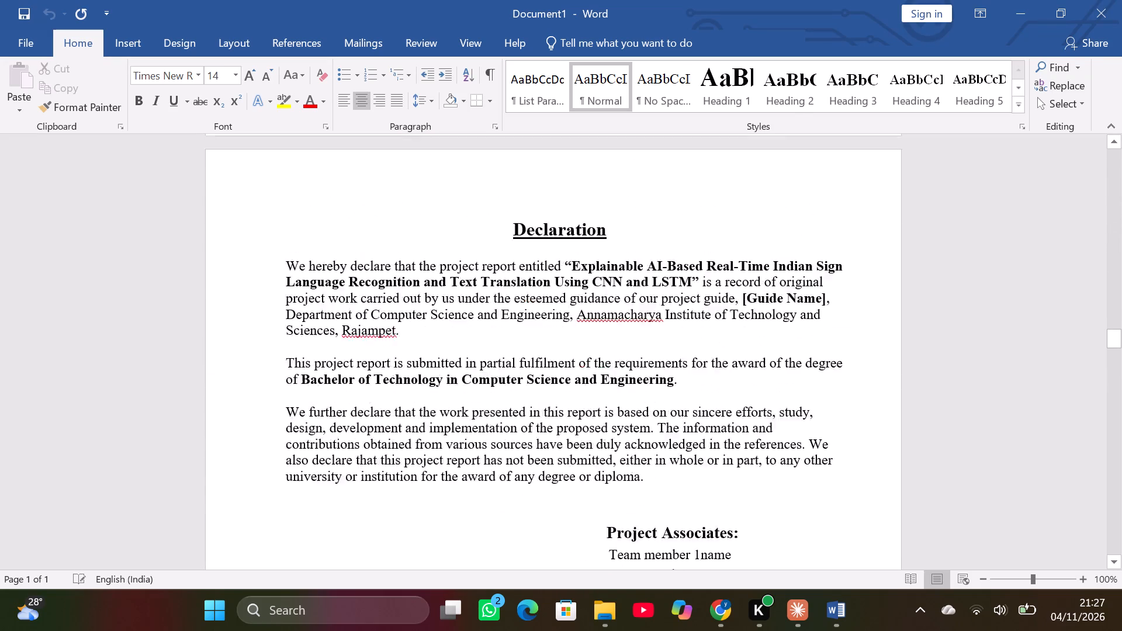
scroll(619, 427, down, 20)
scroll(619, 427, down, 15)
scroll(619, 427, up, 2)
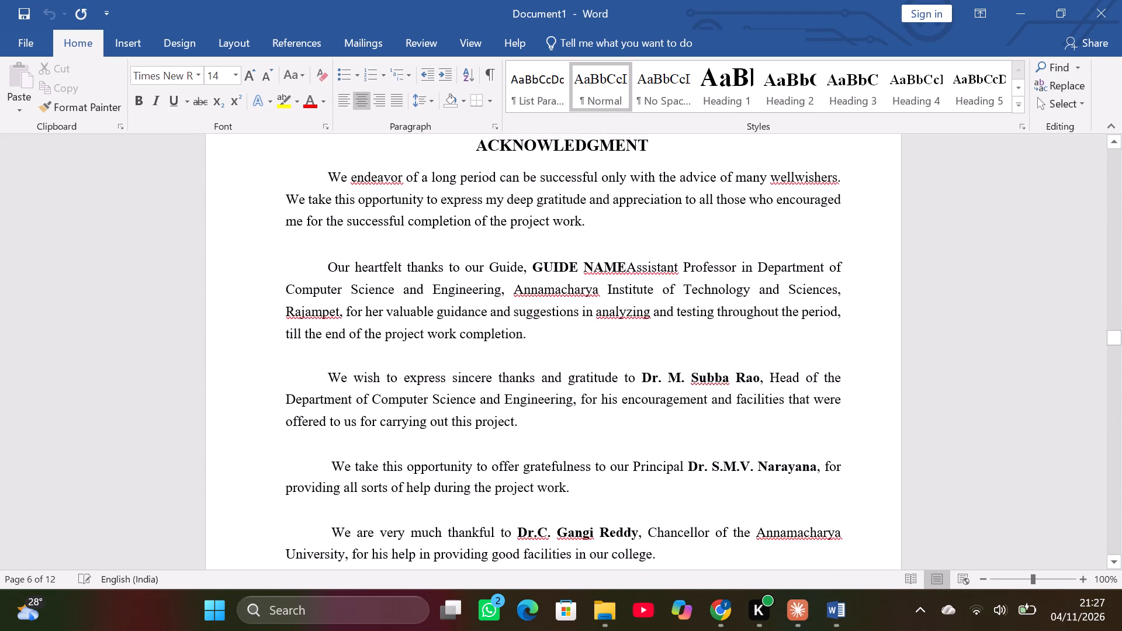
scroll(619, 427, up, 3)
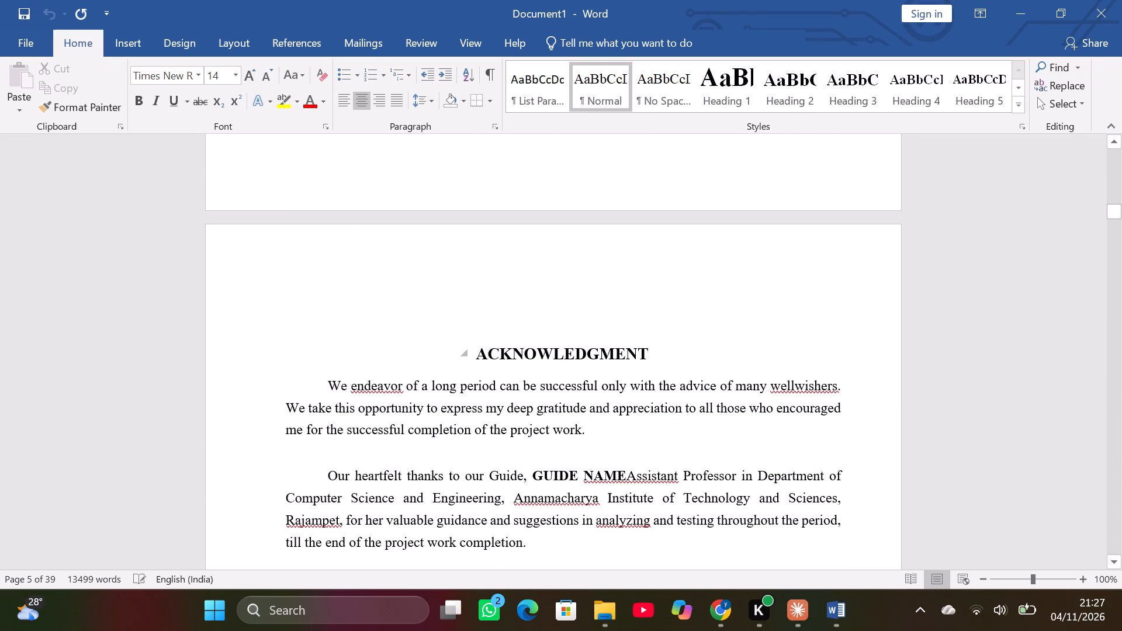
click(476, 348)
key(BackSpace)
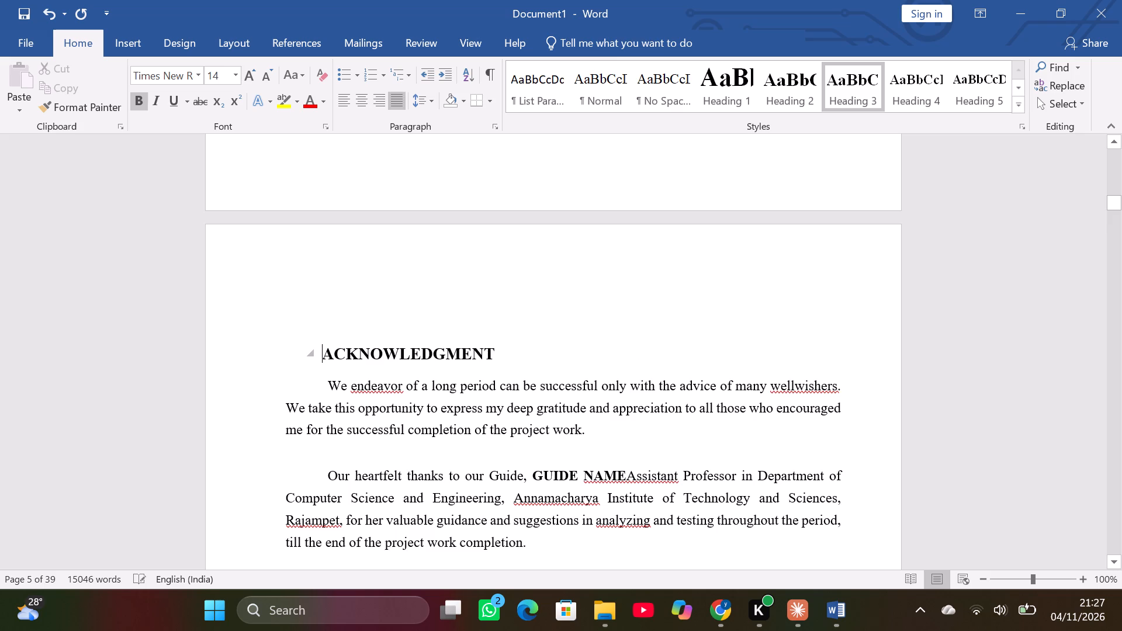
key(BackSpace)
key(BackSpace)
key(BackSpace)
key(BackSpace)
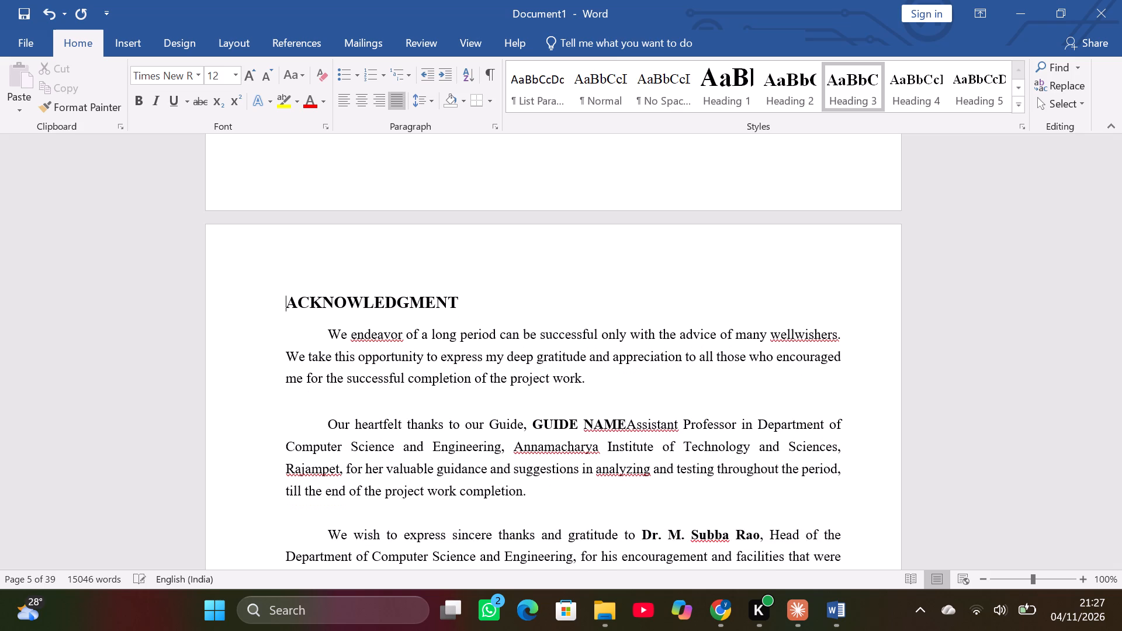
key(BackSpace)
click(359, 109)
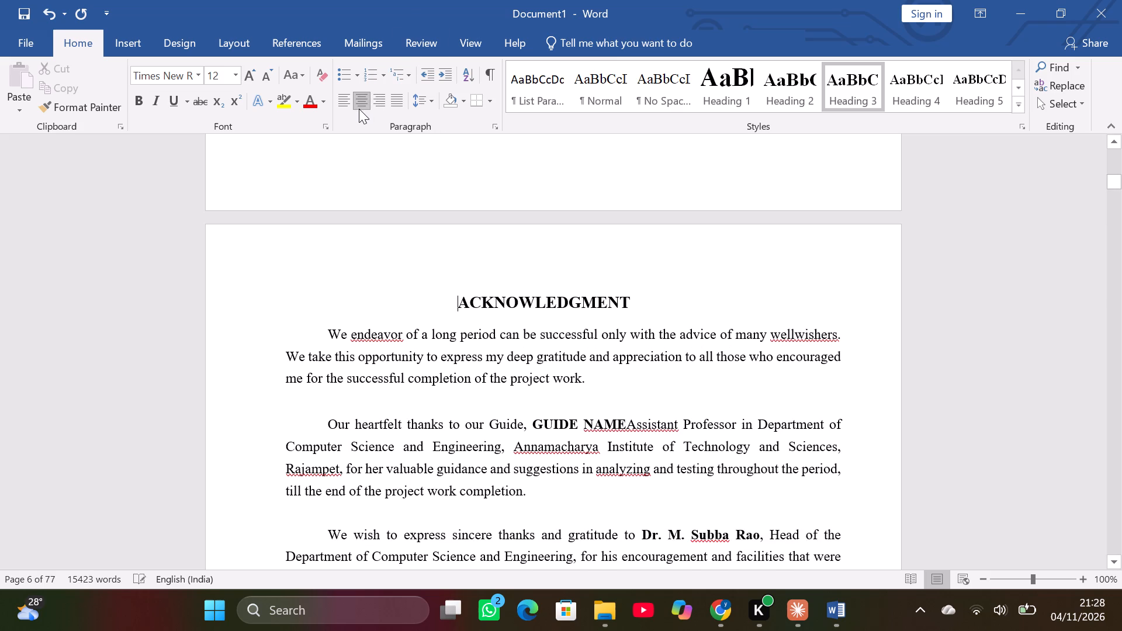
Remove the extra space before the "COURSEOUTCOMESANDPROGRAMOUTCOMES" heading and centre the heading in the recovered document.
scroll(476, 342, down, 20)
scroll(476, 342, down, 9)
scroll(476, 342, up, 10)
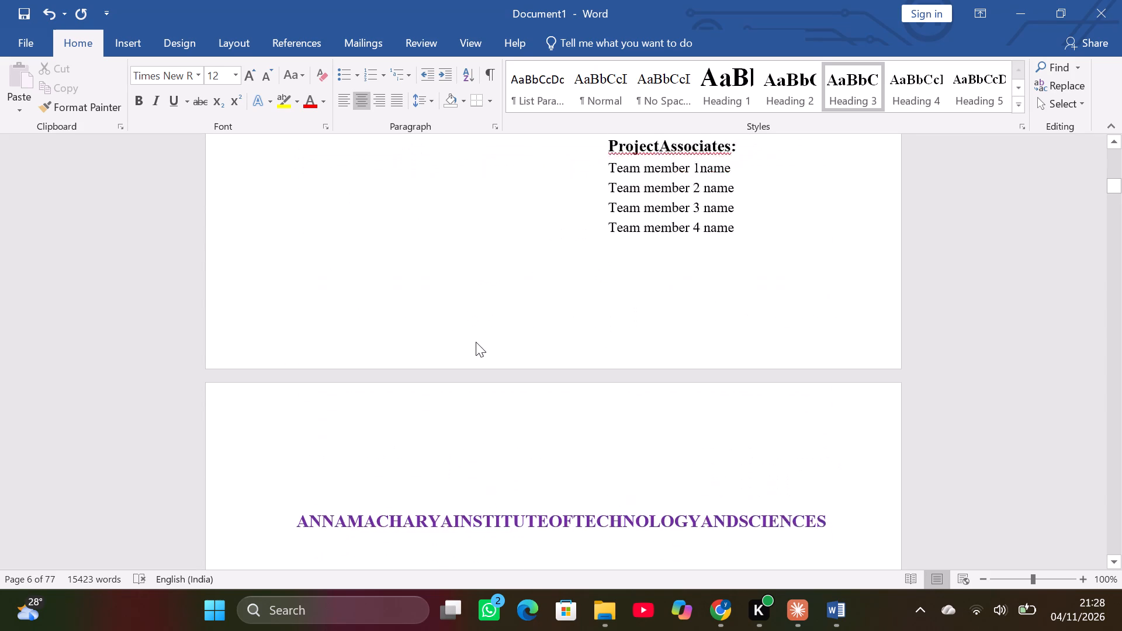
scroll(476, 342, down, 20)
scroll(476, 342, down, 16)
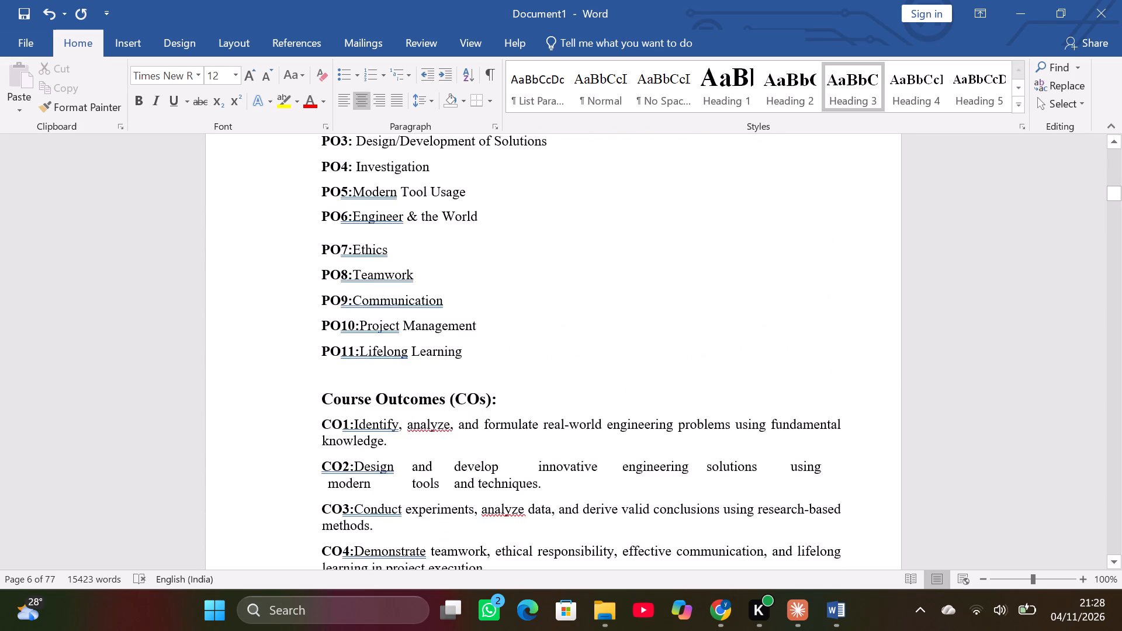
scroll(476, 342, up, 8)
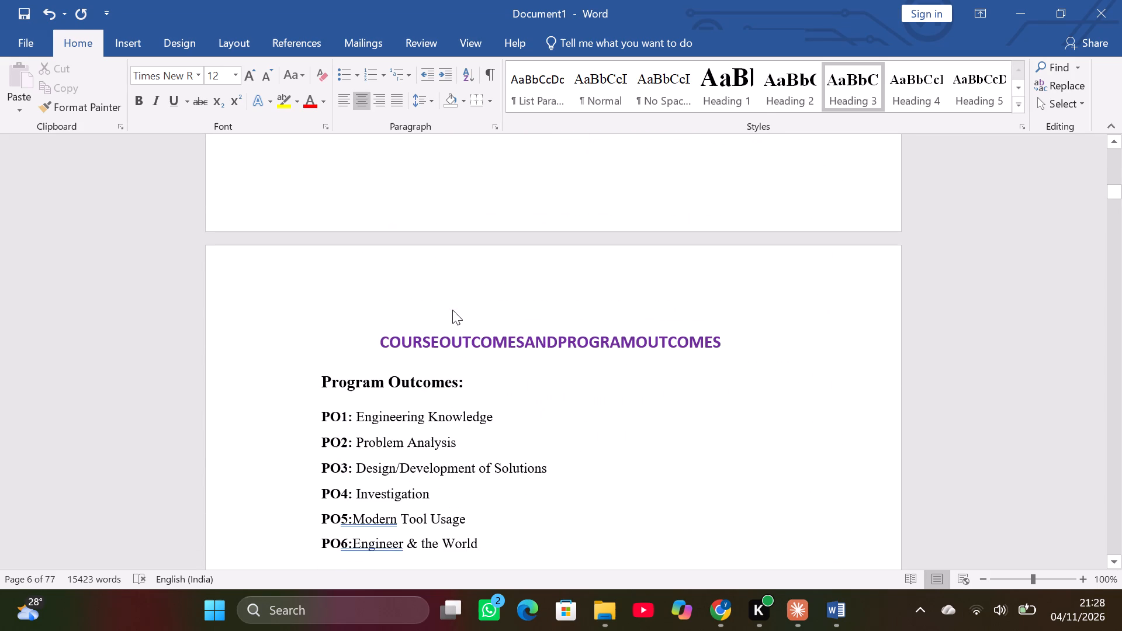
click(378, 335)
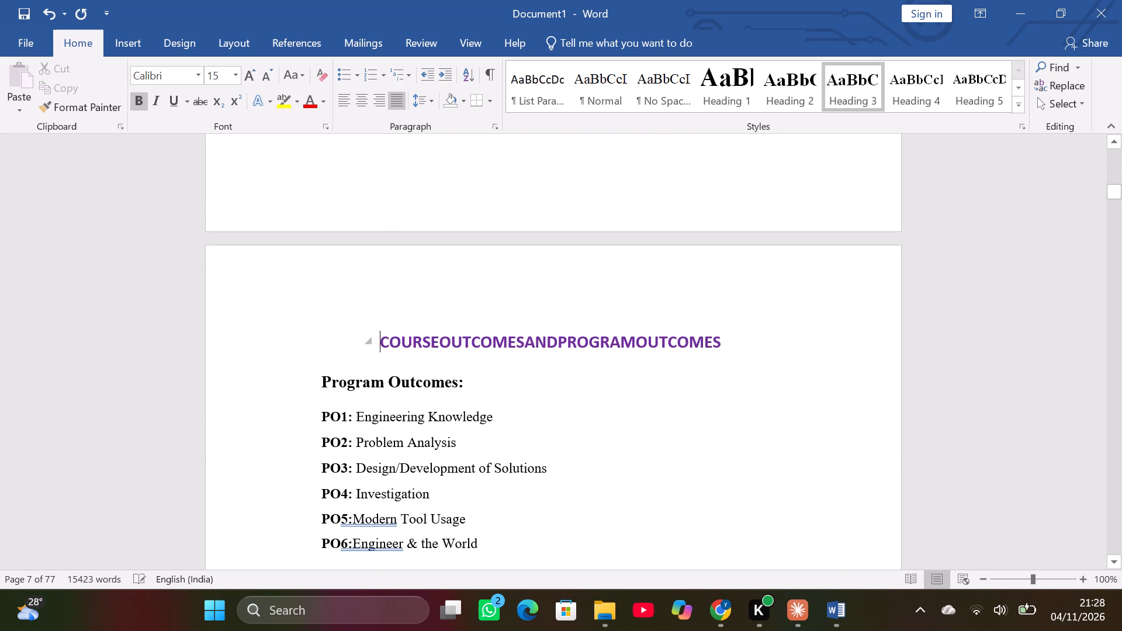
key(BackSpace)
key(BackSpace)
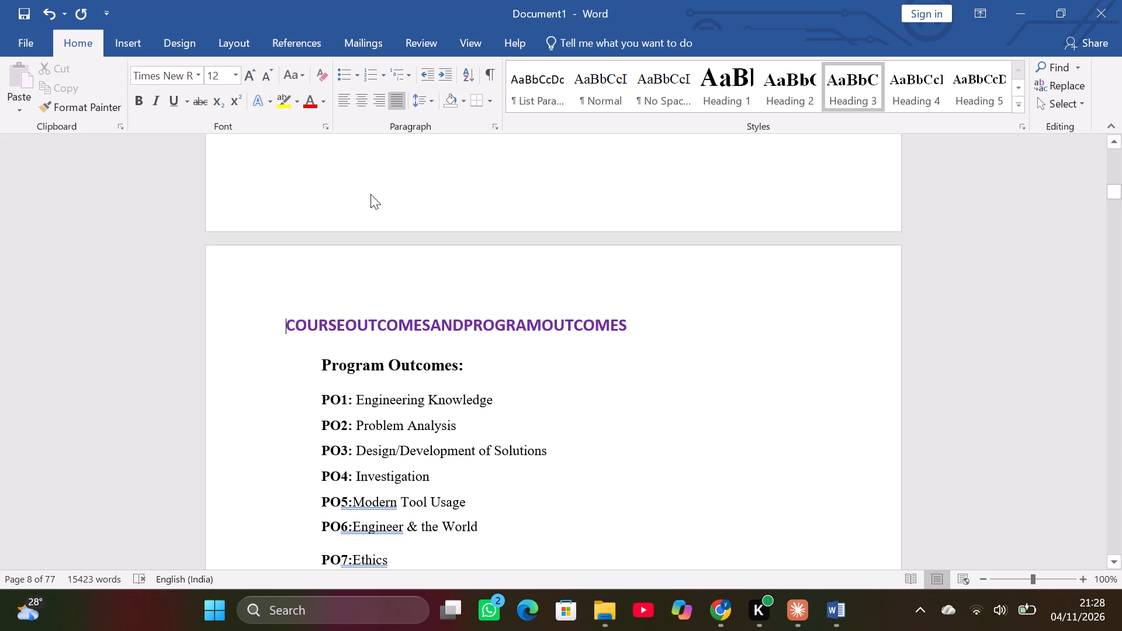
click(363, 101)
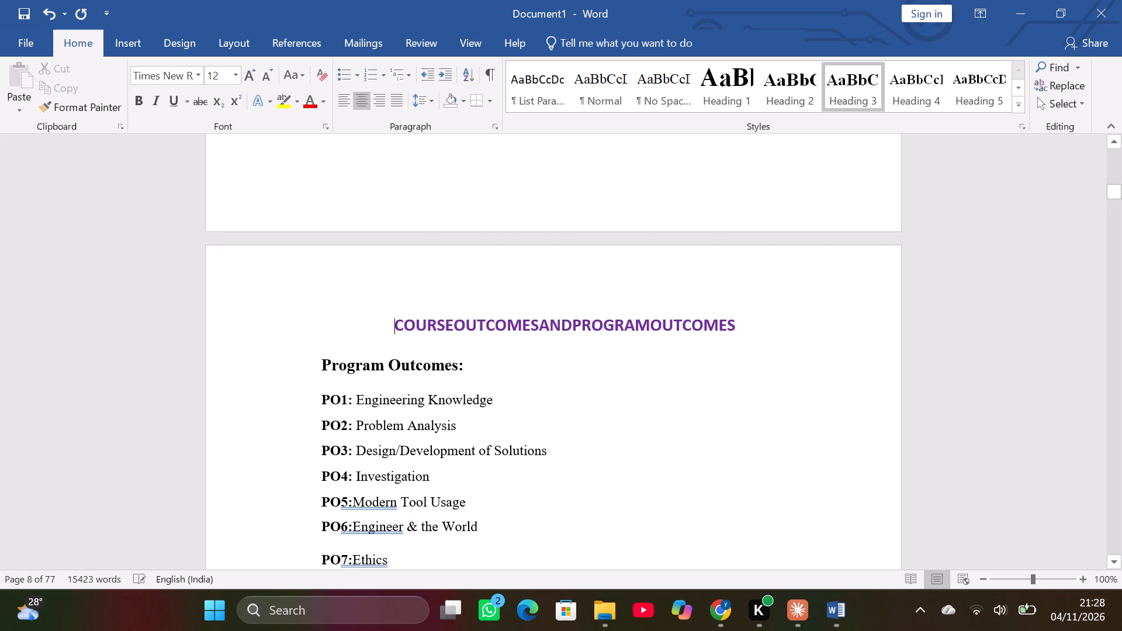
Look over the ABSTRACT, contents pages and Chapter 1 of the thesis, checking headings, headers and page layout.
scroll(401, 147, down, 20)
scroll(401, 147, down, 9)
scroll(401, 147, up, 3)
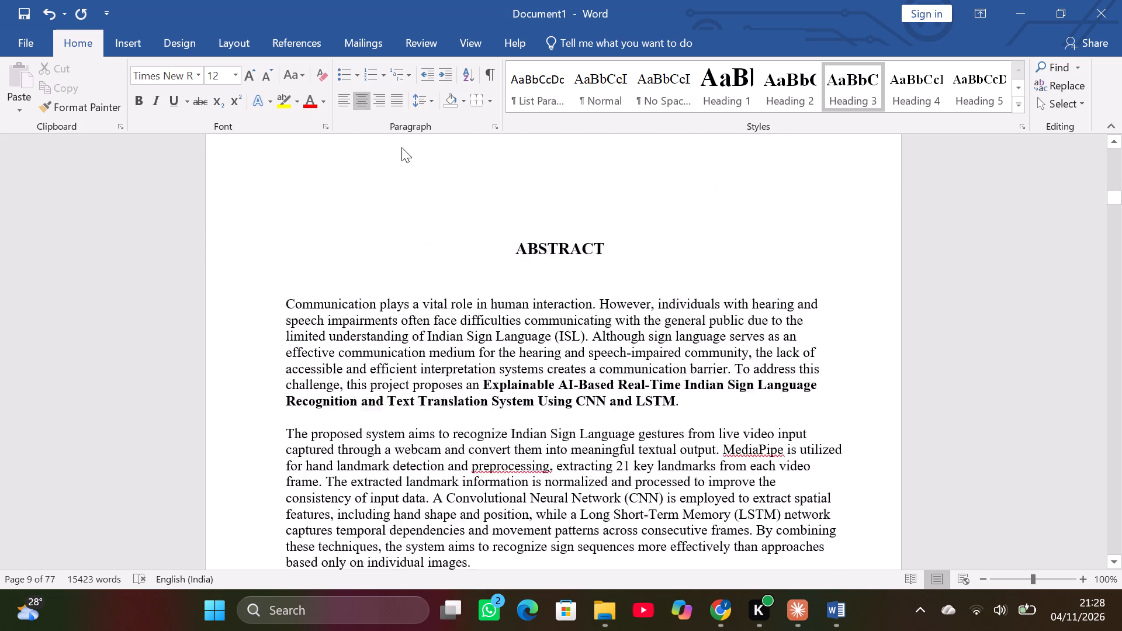
scroll(401, 147, up, 3)
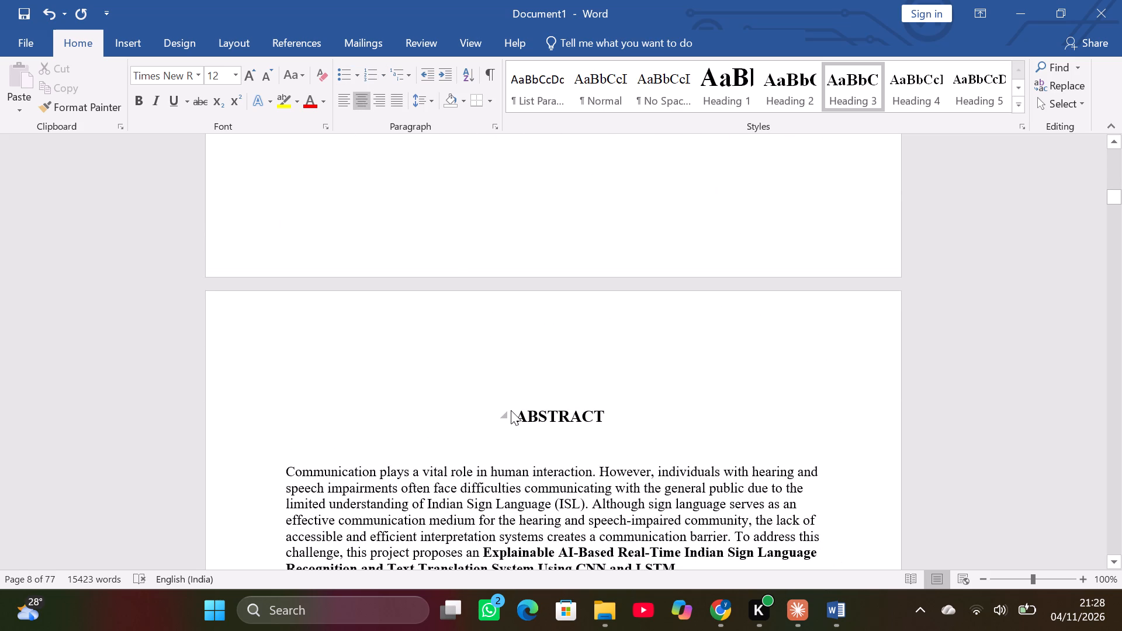
click(511, 410)
scroll(511, 407, down, 4)
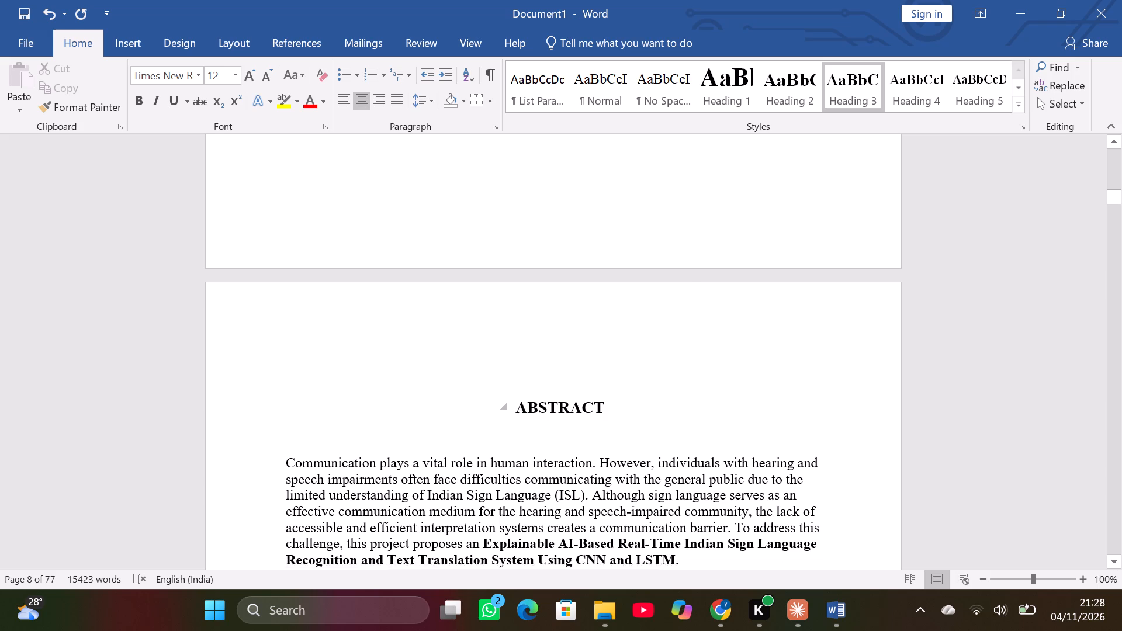
scroll(511, 407, down, 8)
scroll(543, 415, down, 20)
scroll(543, 415, down, 20)
scroll(543, 415, down, 13)
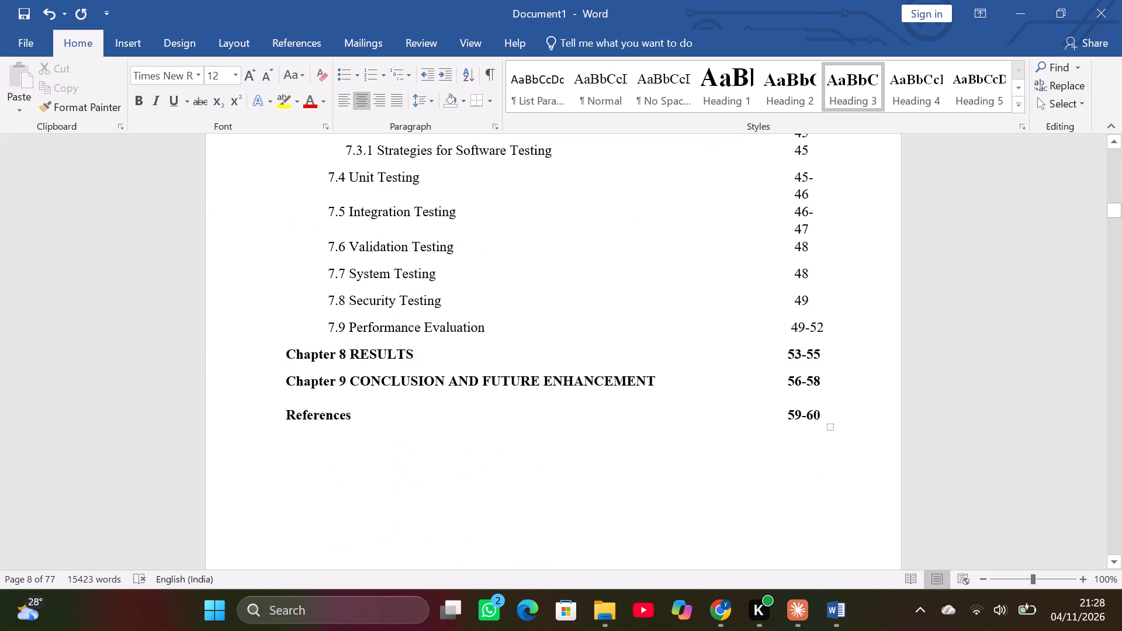
scroll(543, 415, down, 1)
scroll(543, 415, down, 20)
scroll(543, 415, down, 20)
scroll(543, 415, down, 20)
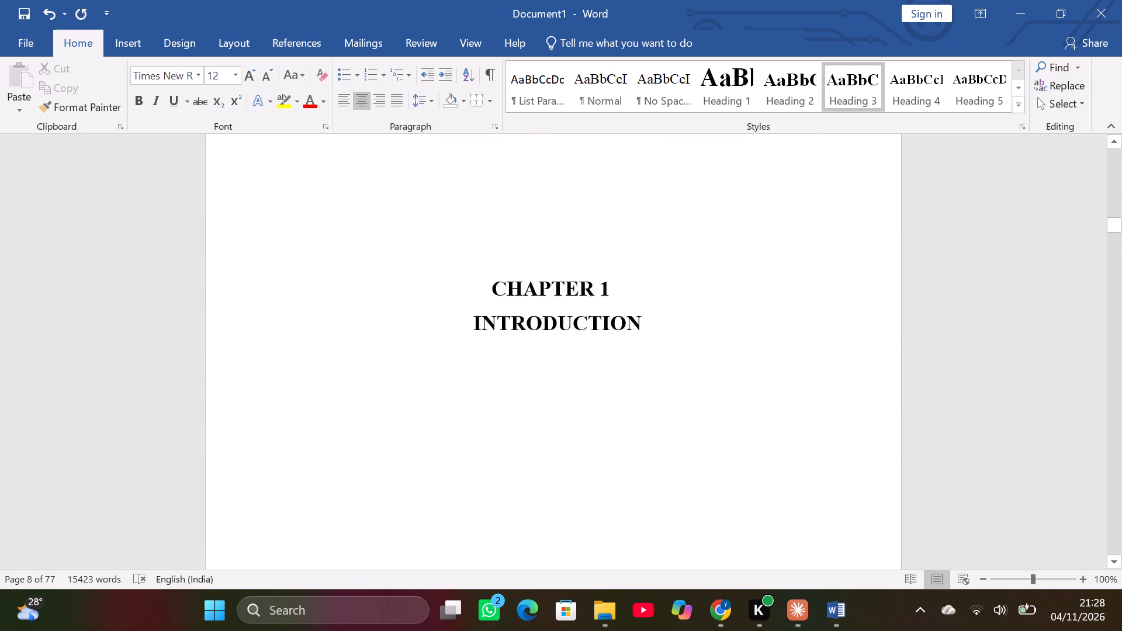
scroll(543, 415, down, 20)
scroll(543, 415, down, 6)
scroll(543, 415, up, 20)
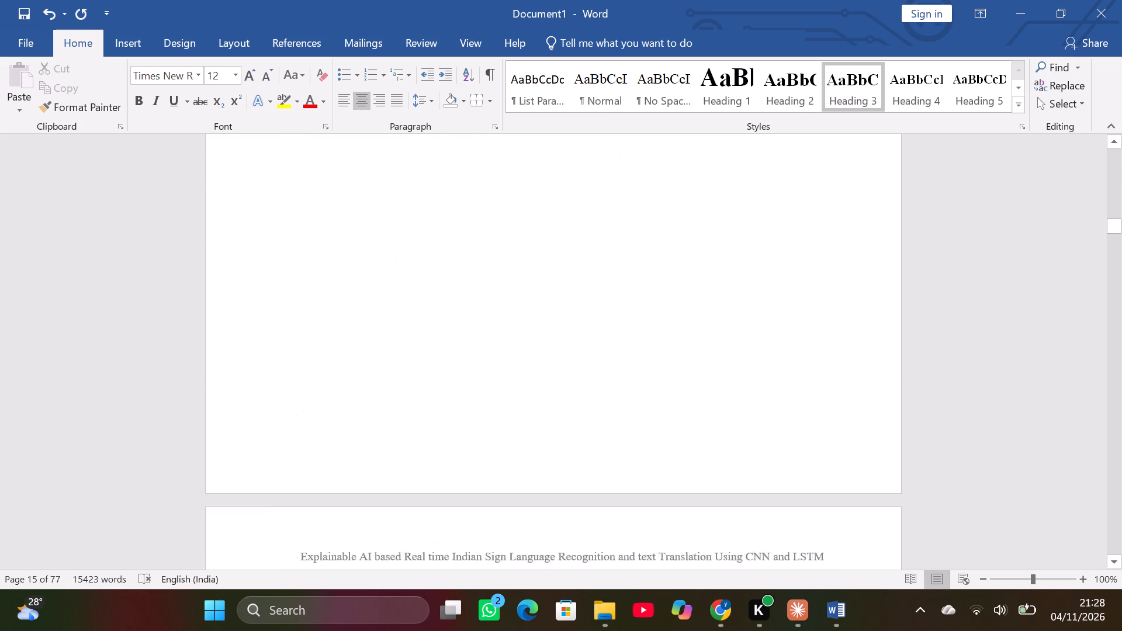
scroll(543, 415, up, 12)
scroll(543, 415, down, 20)
scroll(543, 415, down, 20)
scroll(543, 415, down, 20)
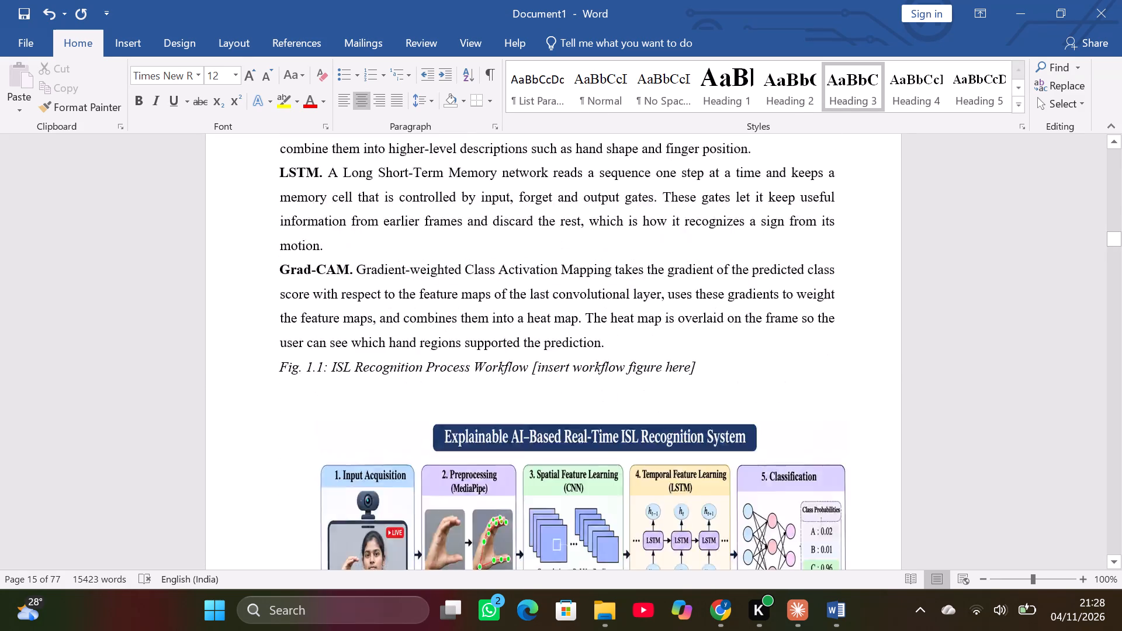
scroll(543, 415, down, 20)
scroll(543, 415, down, 18)
click(571, 493)
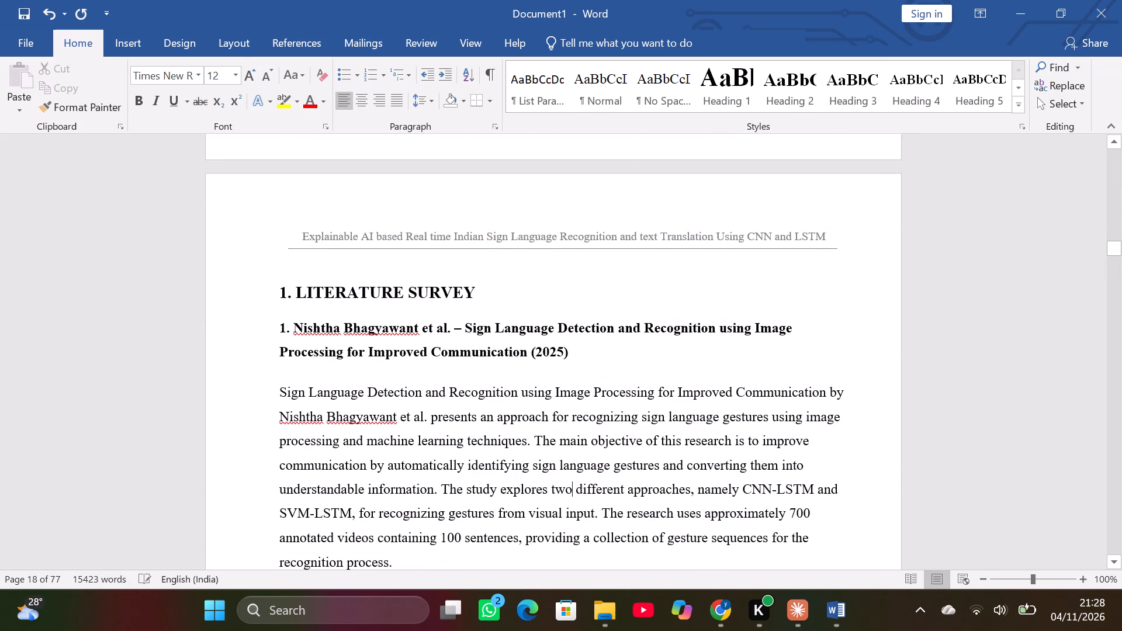
Review the literature survey and the existing and proposed system pages of Chapter 3 for layout problems.
scroll(571, 493, down, 20)
scroll(571, 493, down, 1)
scroll(571, 493, up, 19)
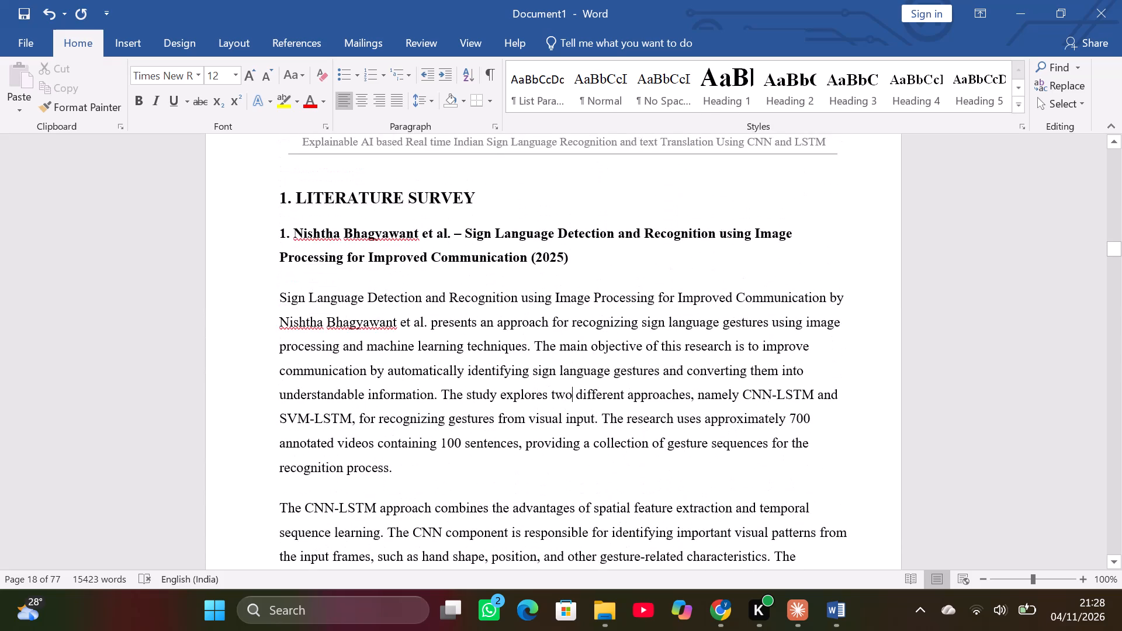
scroll(571, 493, down, 20)
scroll(571, 493, down, 20)
scroll(571, 493, down, 20)
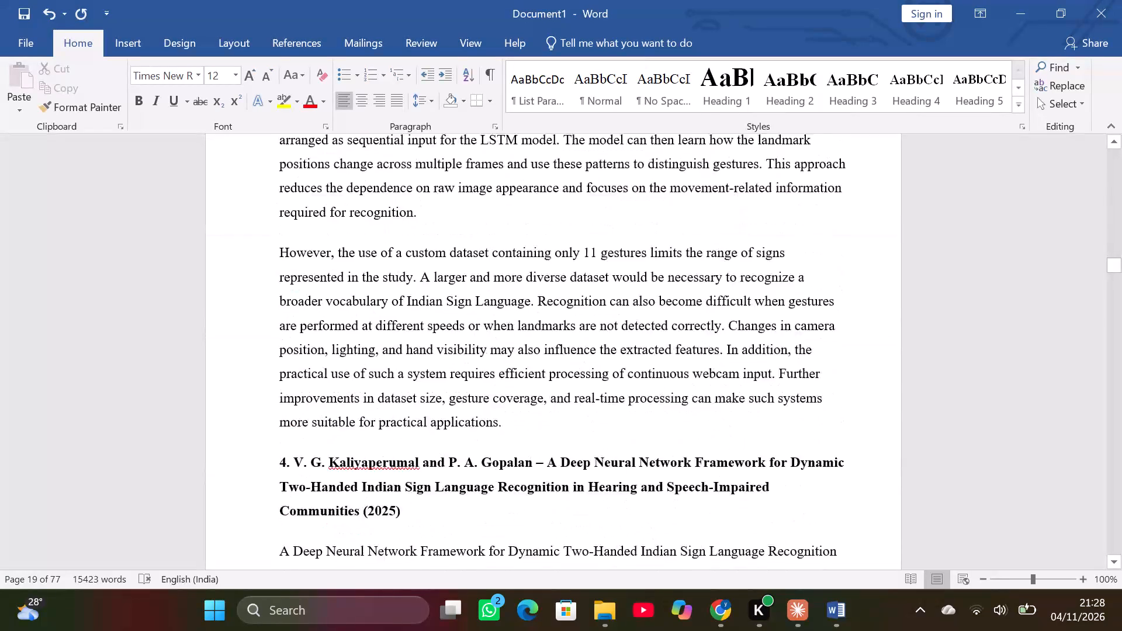
scroll(571, 493, down, 20)
scroll(571, 493, down, 20)
scroll(571, 493, down, 20)
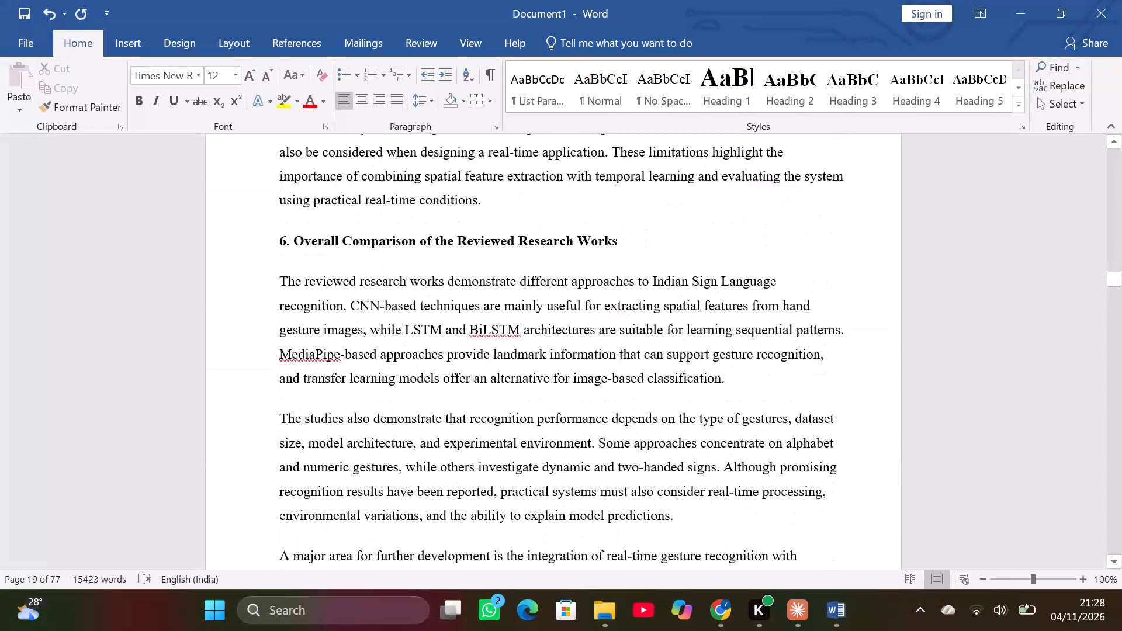
scroll(571, 493, down, 20)
scroll(571, 493, down, 15)
scroll(571, 493, up, 16)
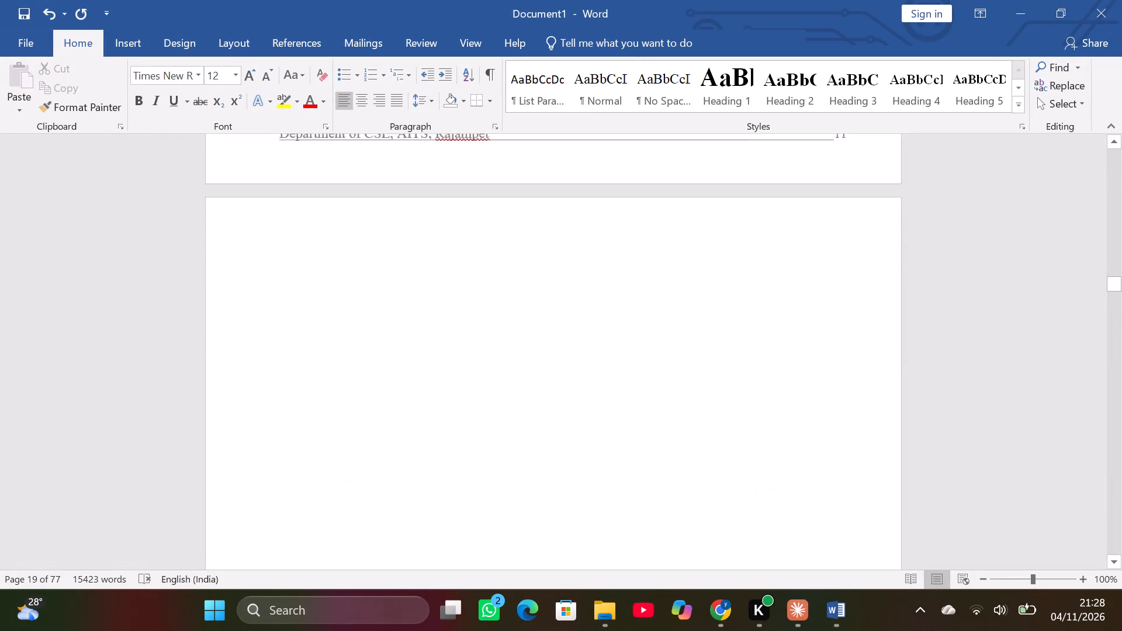
scroll(571, 493, up, 1)
scroll(571, 493, down, 20)
scroll(571, 493, down, 20)
scroll(571, 493, down, 16)
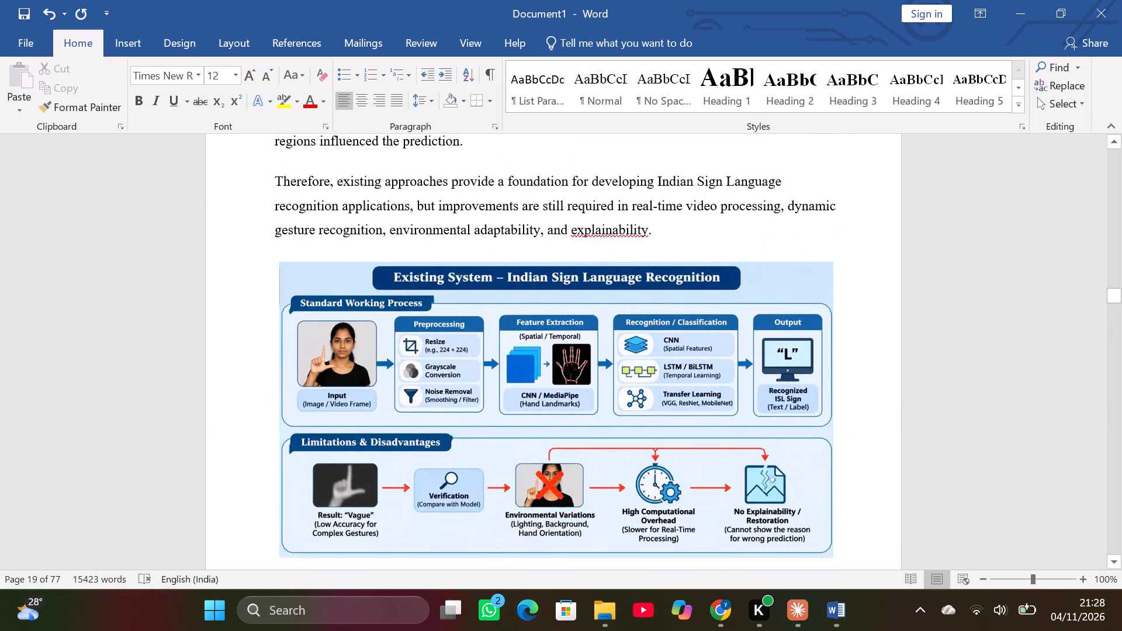
scroll(571, 493, down, 11)
scroll(571, 493, down, 20)
scroll(571, 493, down, 5)
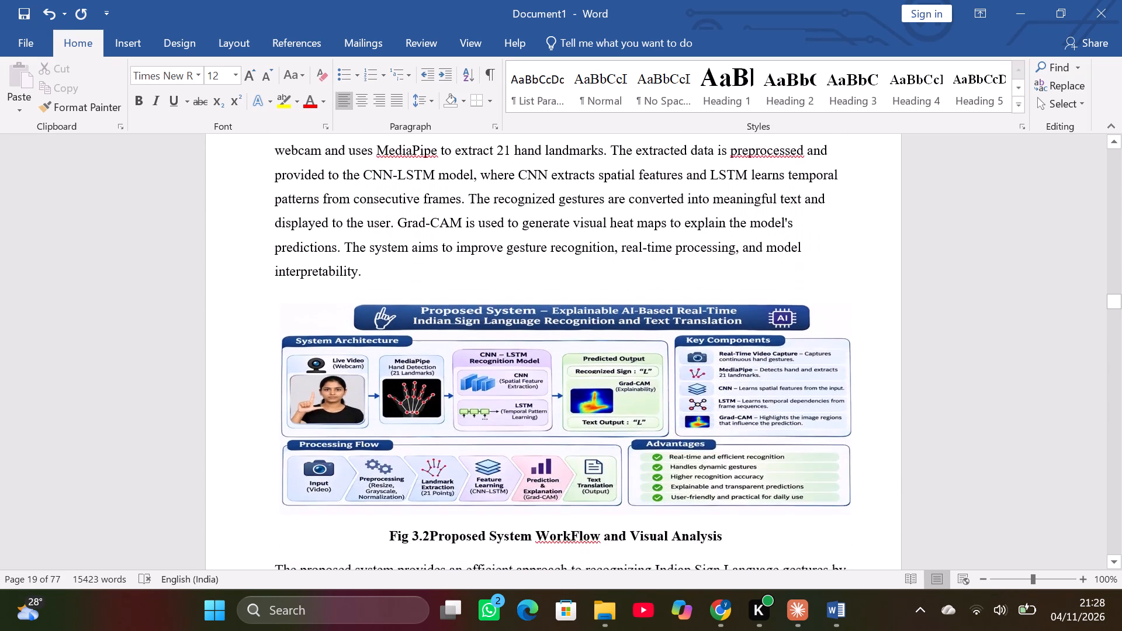
scroll(571, 493, down, 10)
scroll(571, 493, up, 13)
scroll(571, 493, down, 7)
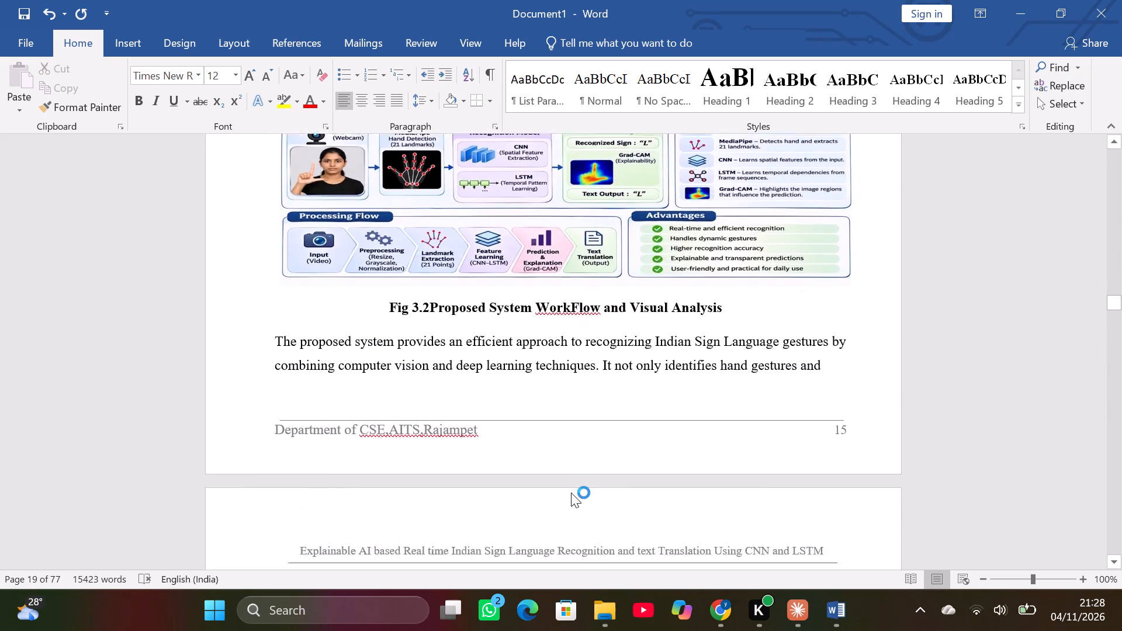
scroll(571, 493, down, 20)
scroll(571, 493, down, 20)
scroll(571, 493, down, 13)
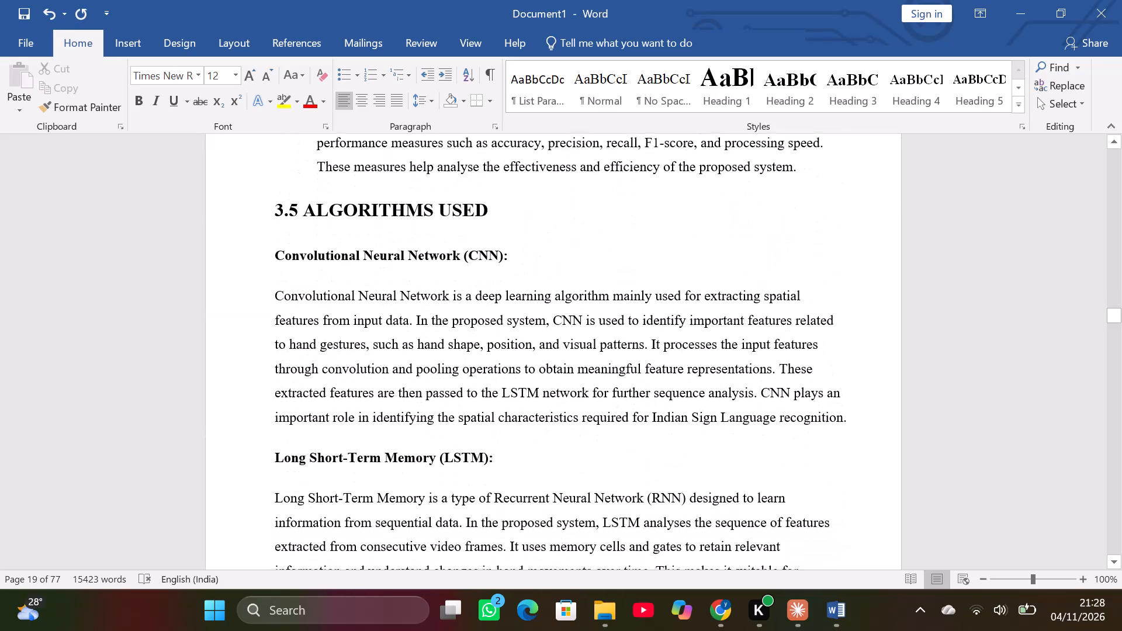
scroll(571, 493, up, 12)
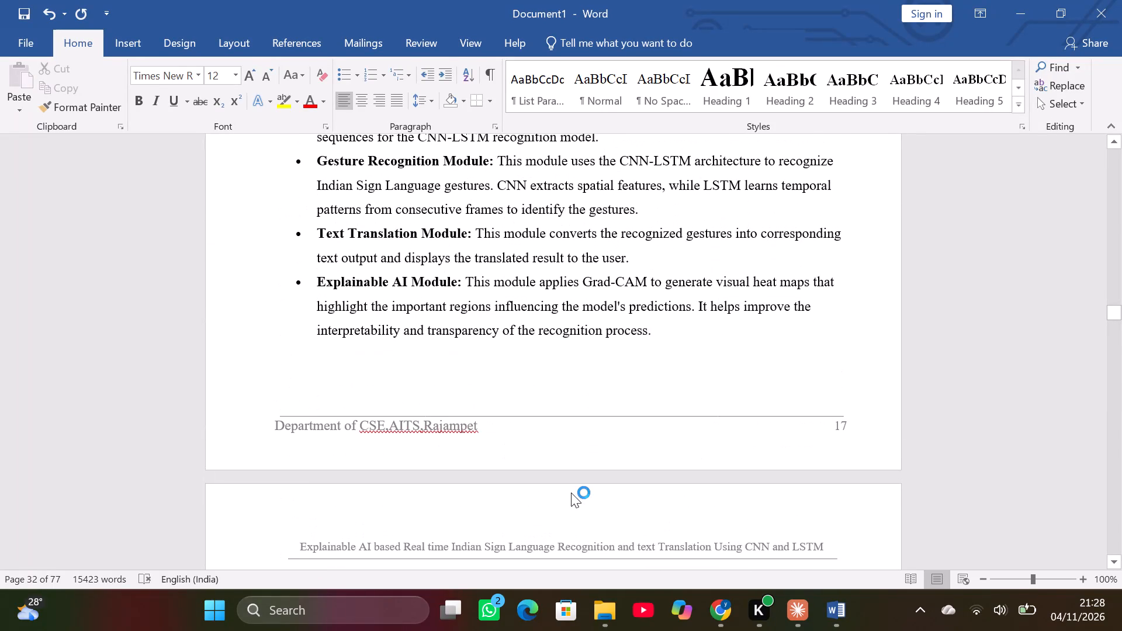
Push the "CNN-LSTM Algorithm:" heading onto the following page with its paragraph by adding two blank lines before it.
scroll(571, 493, down, 20)
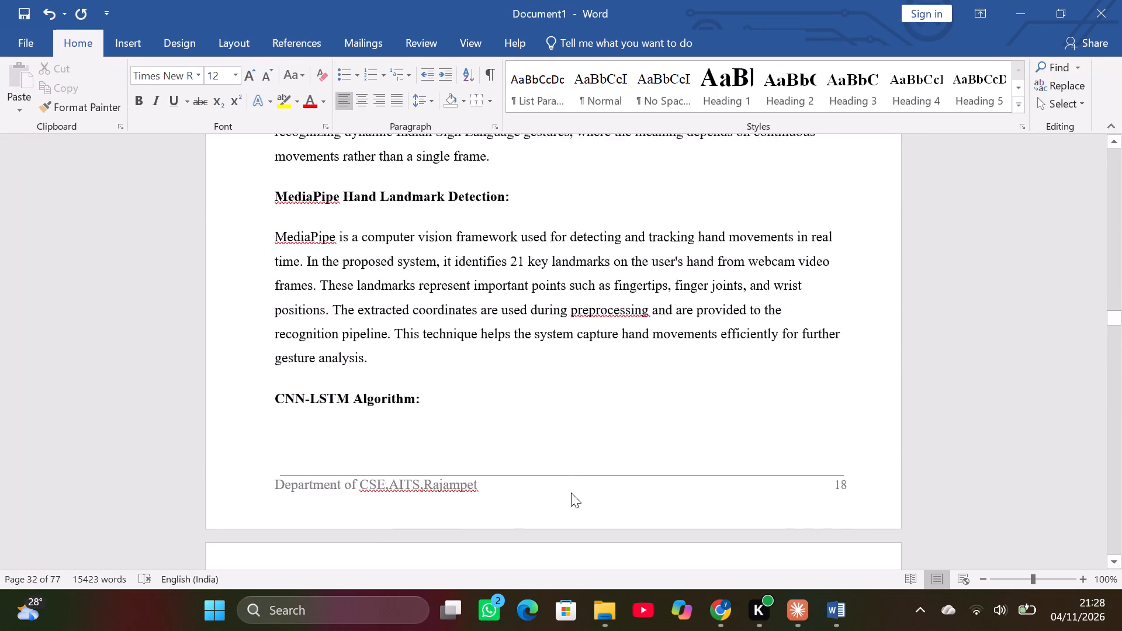
scroll(571, 493, down, 10)
scroll(571, 493, up, 7)
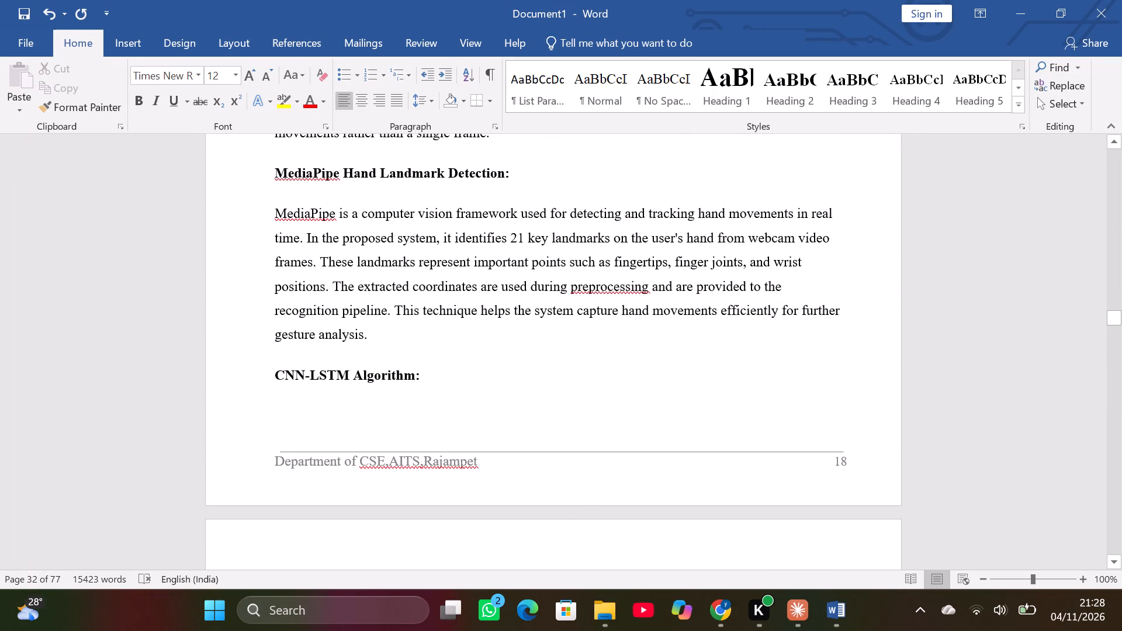
click(279, 375)
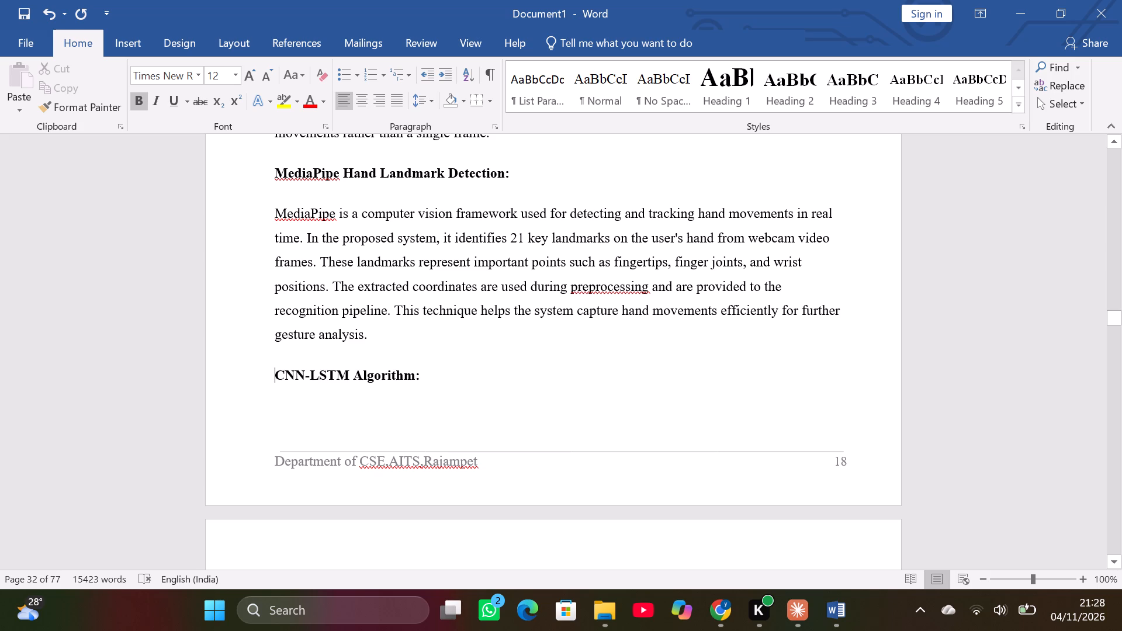
key(Return)
key(Return)
Check the end of Chapter 3, the CHAPTER-4 title page and the system requirements pages for headers, footers and layout.
scroll(279, 375, down, 3)
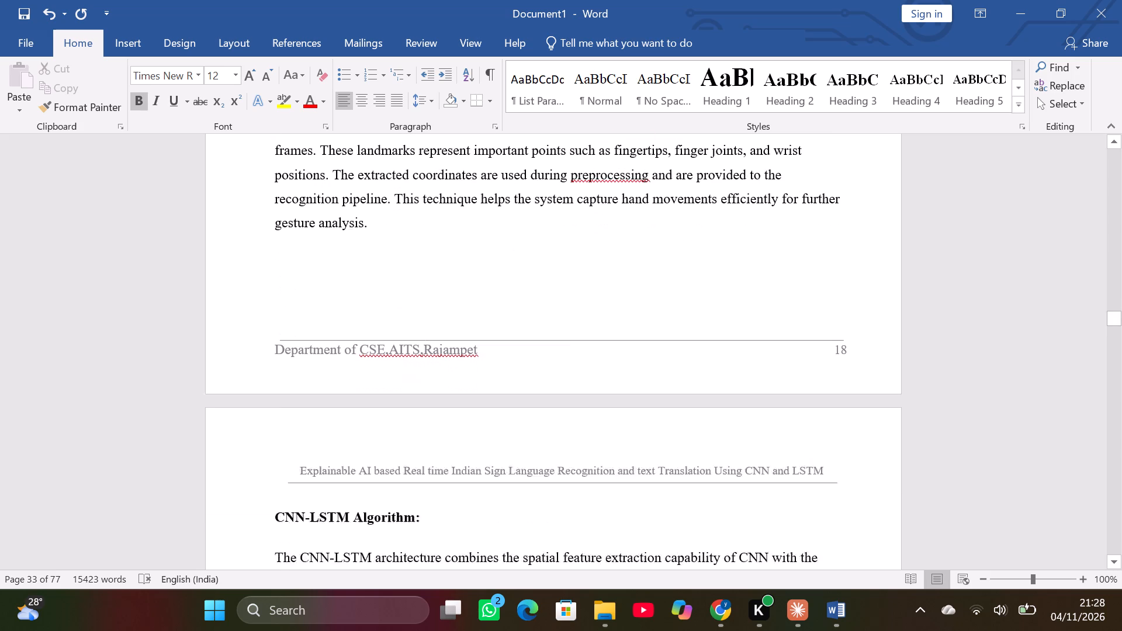
scroll(279, 375, down, 4)
scroll(279, 375, down, 20)
scroll(279, 375, down, 1)
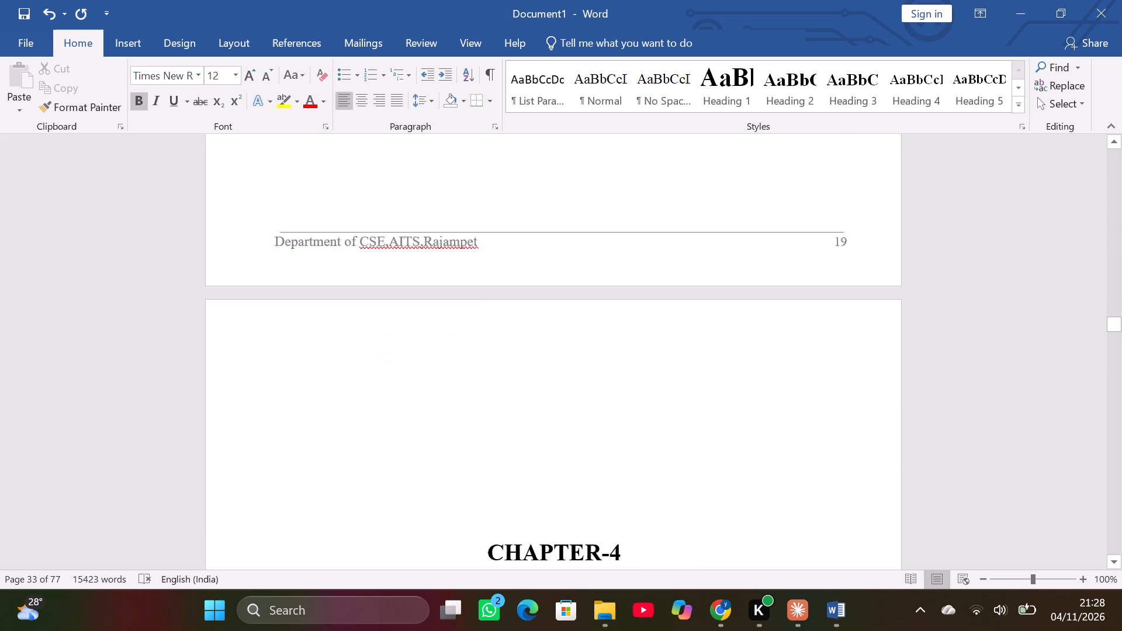
scroll(279, 375, down, 7)
scroll(279, 375, up, 14)
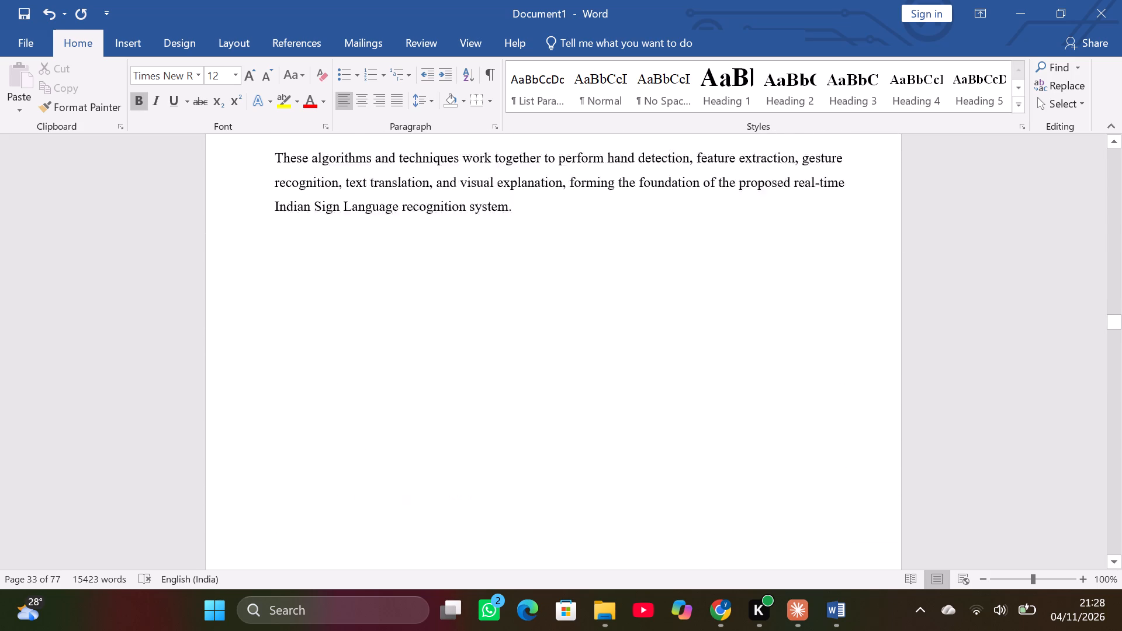
scroll(279, 375, up, 6)
scroll(279, 375, down, 1)
scroll(279, 375, up, 1)
scroll(279, 375, down, 13)
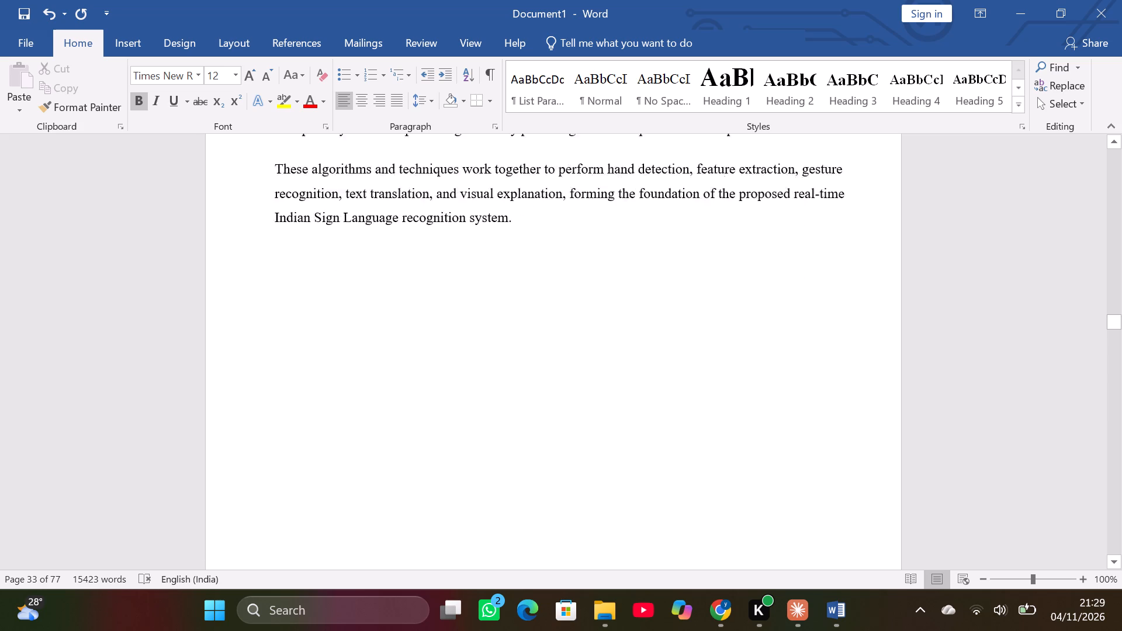
scroll(279, 375, down, 8)
scroll(279, 375, down, 15)
scroll(279, 375, up, 4)
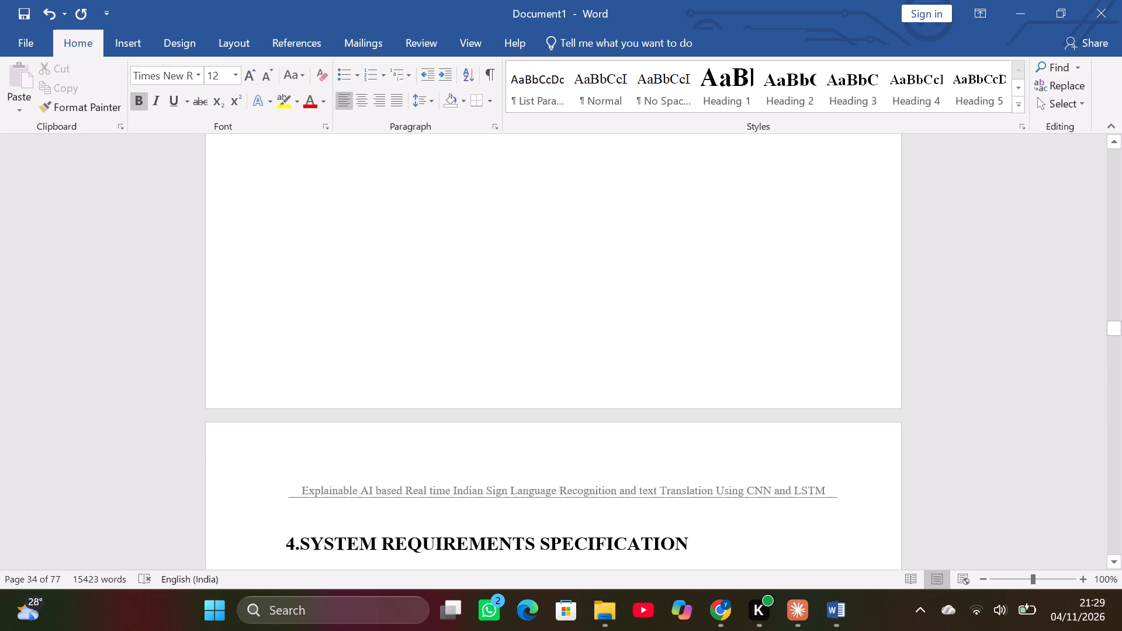
scroll(279, 375, up, 9)
scroll(279, 375, down, 17)
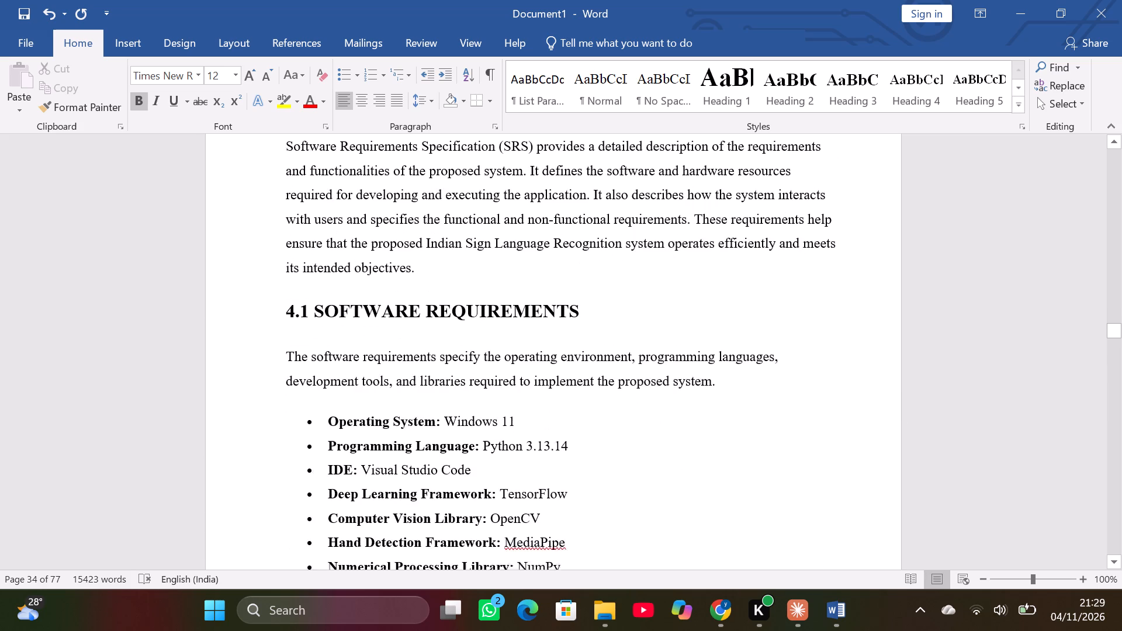
scroll(279, 375, down, 7)
scroll(279, 375, up, 2)
scroll(279, 375, down, 20)
scroll(279, 375, down, 20)
scroll(279, 375, down, 2)
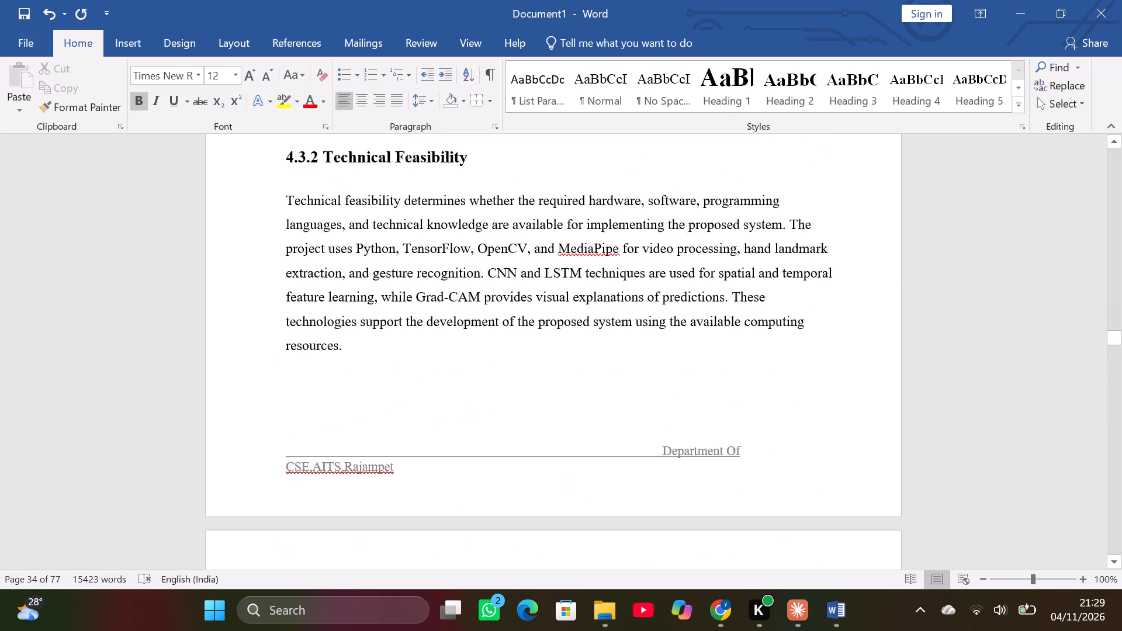
scroll(279, 375, down, 20)
scroll(279, 375, down, 20)
scroll(279, 375, down, 20)
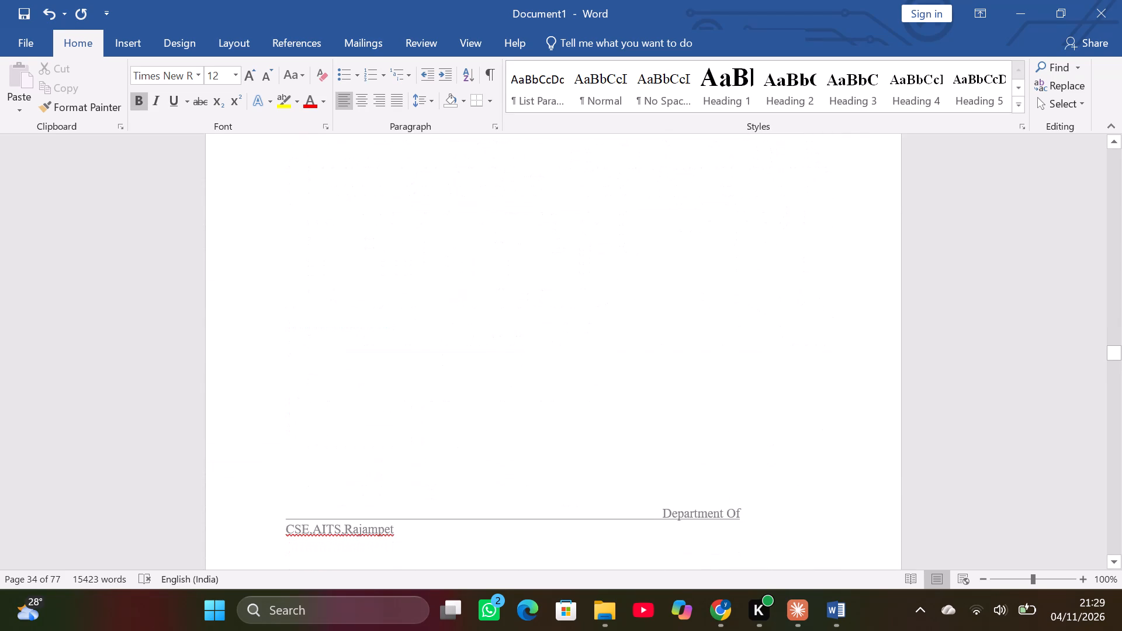
scroll(279, 375, down, 1)
scroll(279, 375, up, 20)
scroll(279, 375, down, 9)
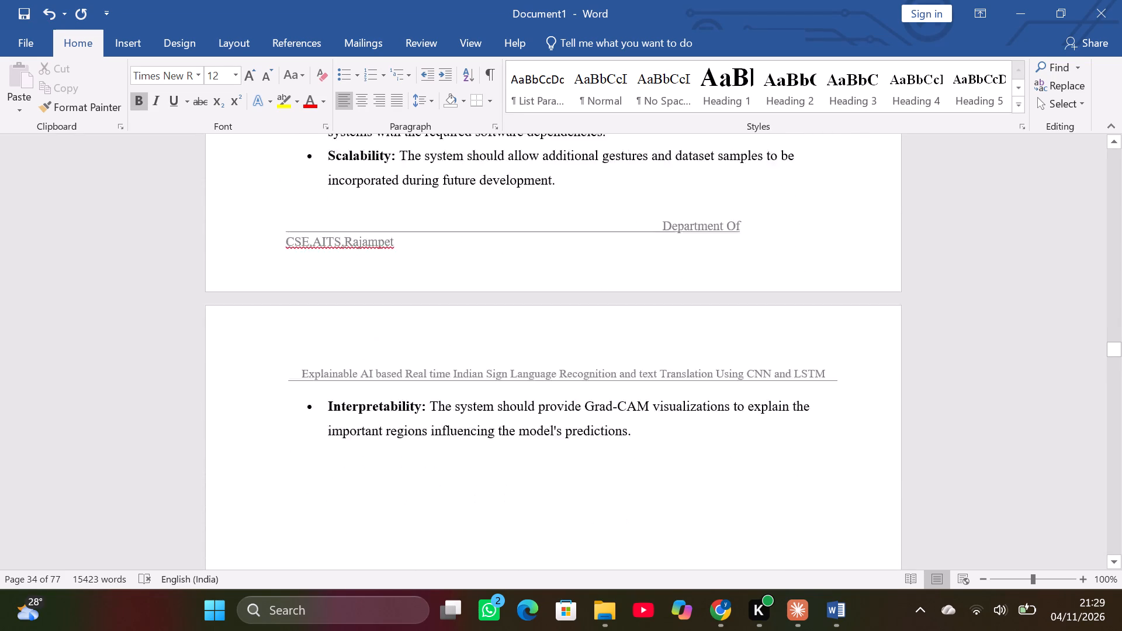
scroll(279, 375, down, 20)
scroll(279, 375, down, 14)
scroll(279, 375, up, 13)
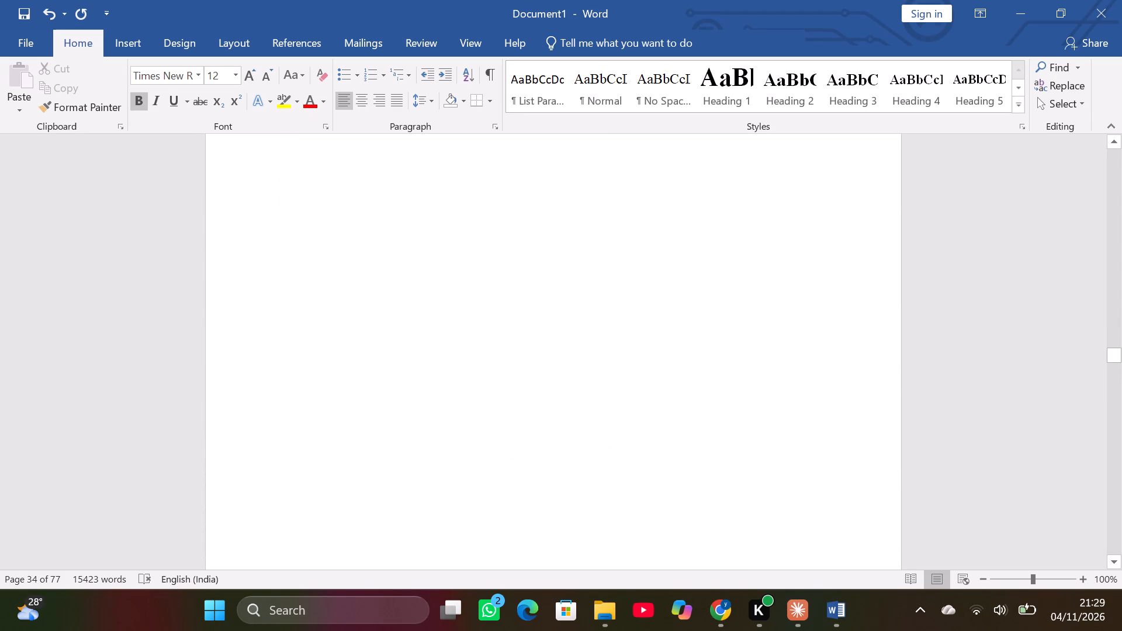
Set the line spacing of the "CHAPTER-5 SYSTEMDESIGN" title to 1.5.
scroll(279, 375, down, 9)
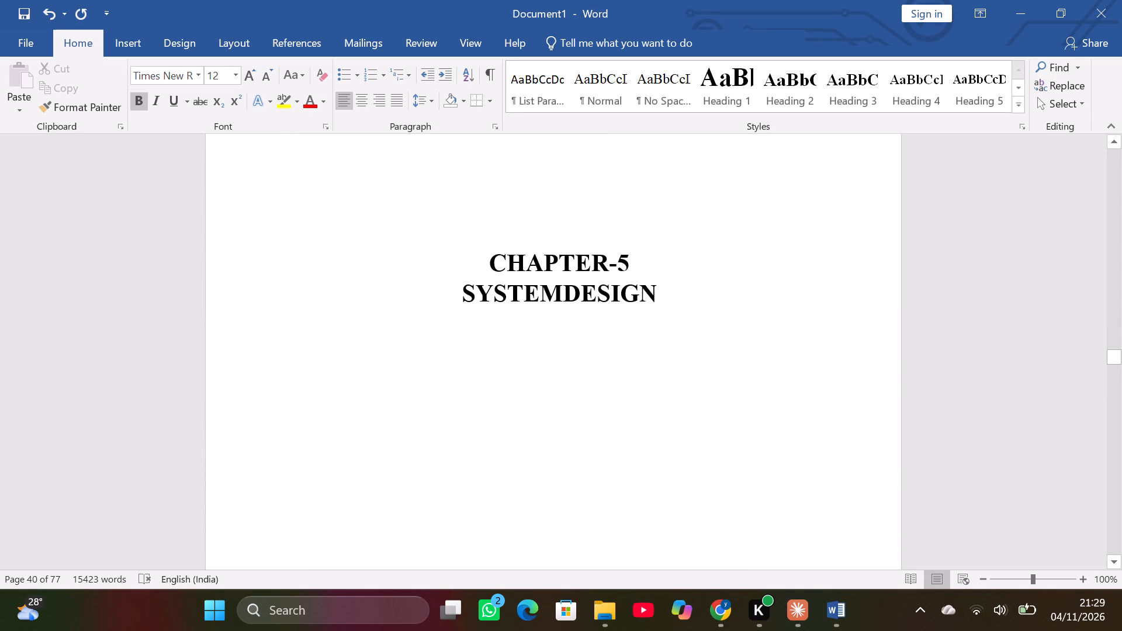
click(484, 308)
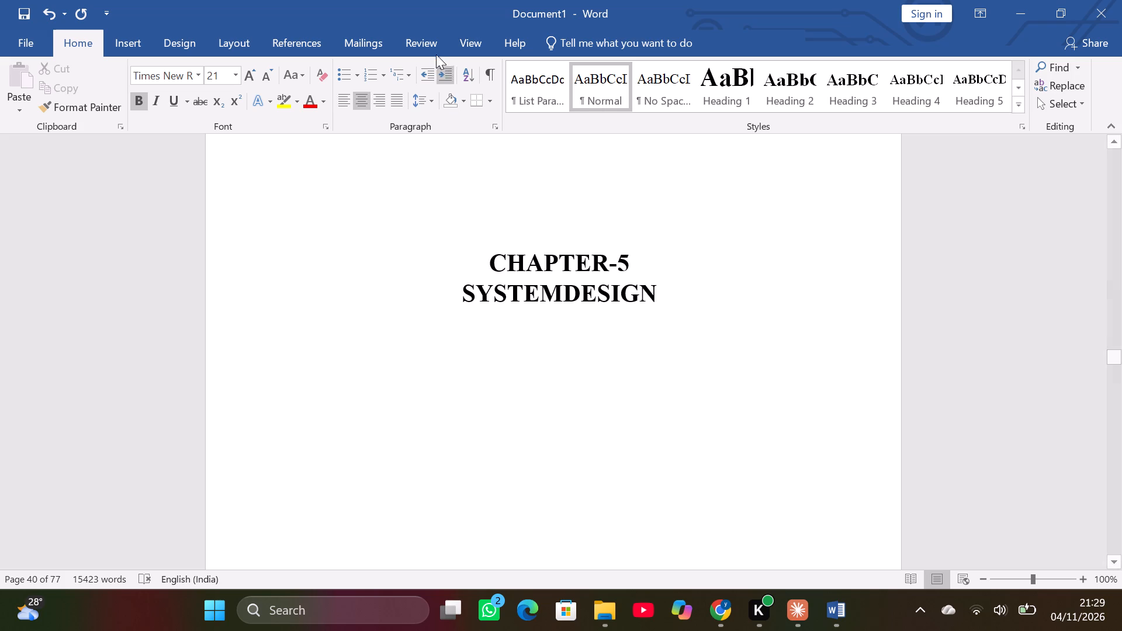
drag(424, 112, 428, 100)
click(428, 100)
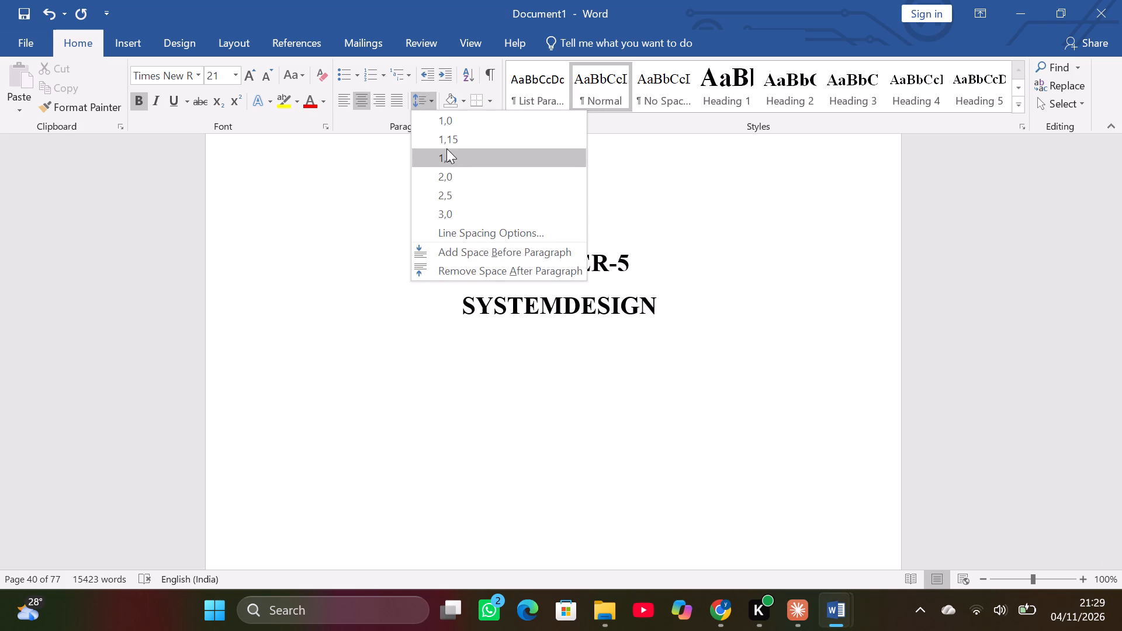
click(446, 148)
click(495, 278)
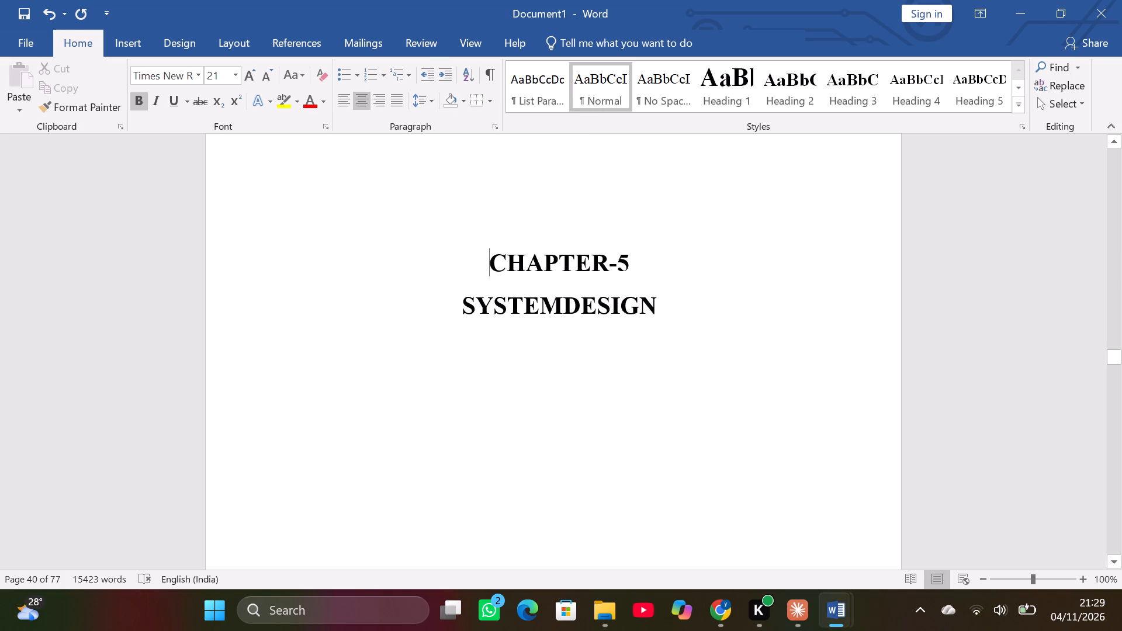
Separate the words SYSTEM and DESIGN in the Chapter 5 title with spaces.
click(566, 306)
key(space)
key(space)
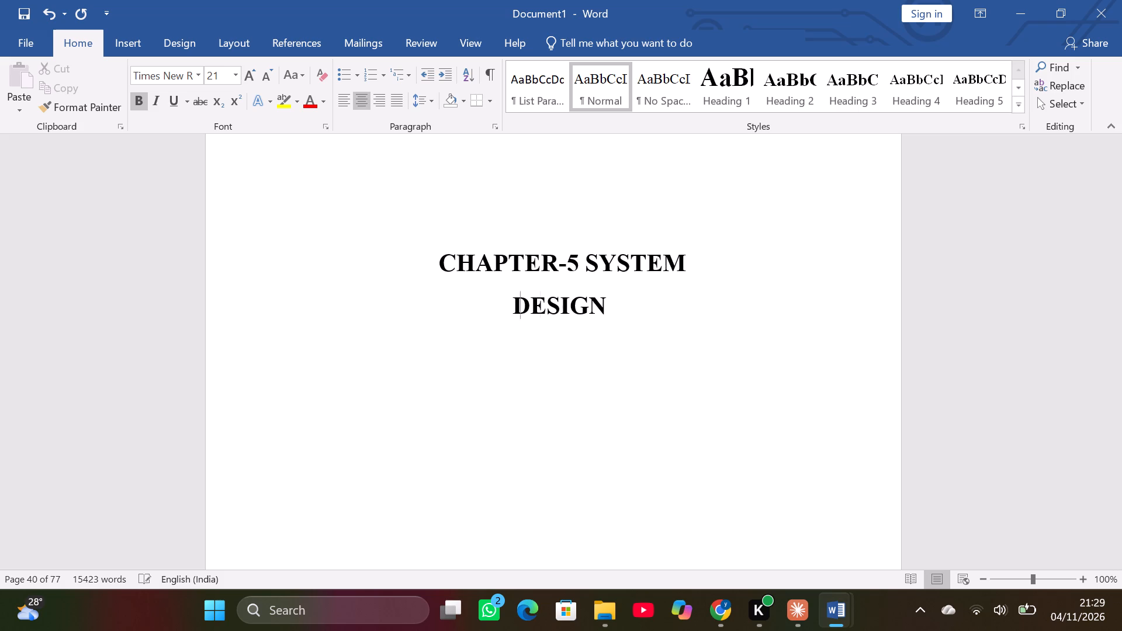
Undo the last title edit, then insert one space between SYSTEM and DESIGN and start that phrase on a new line below CHAPTER-5.
key(ctrl+z)
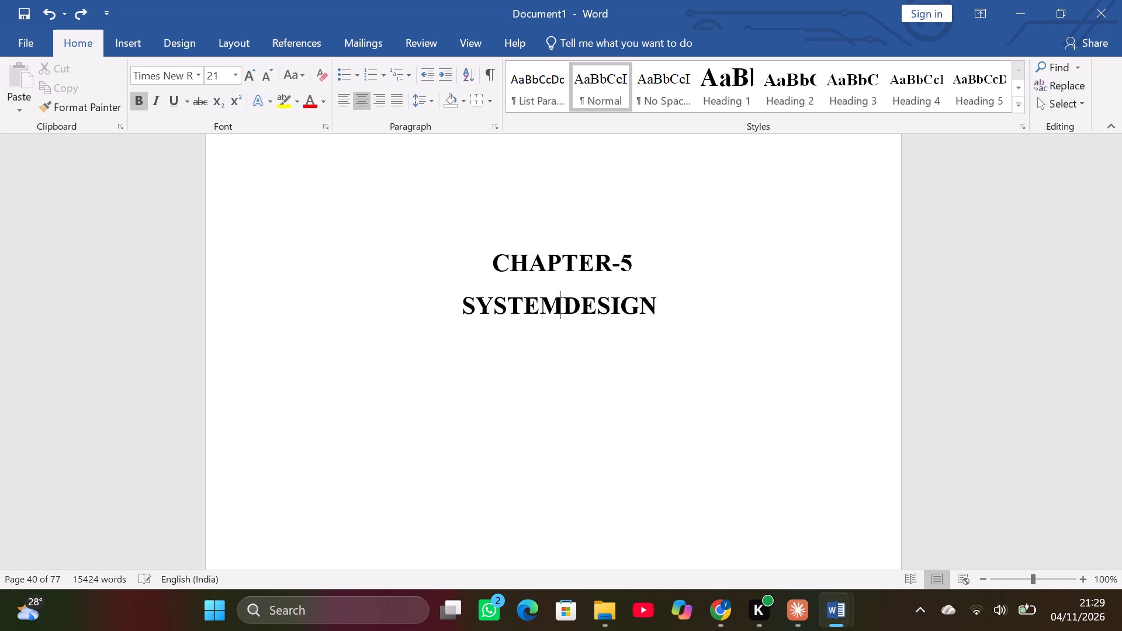
key(space)
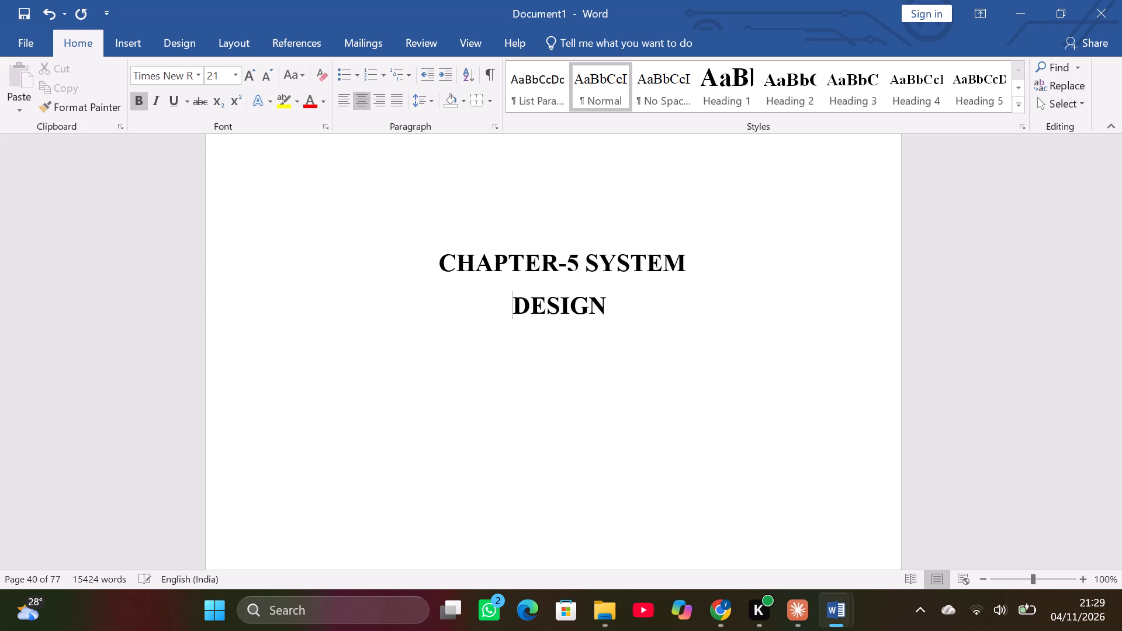
click(584, 261)
key(Return)
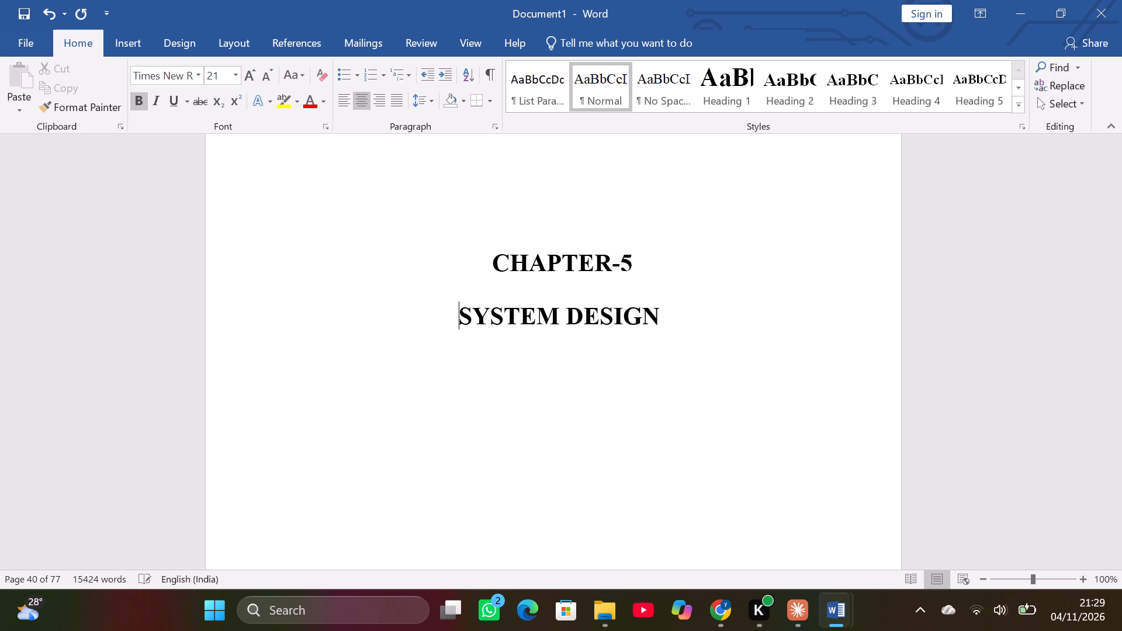
Check the Chapter 5 pages from the system architecture diagram through the UML notations table for headers, footers and layout.
scroll(584, 261, down, 18)
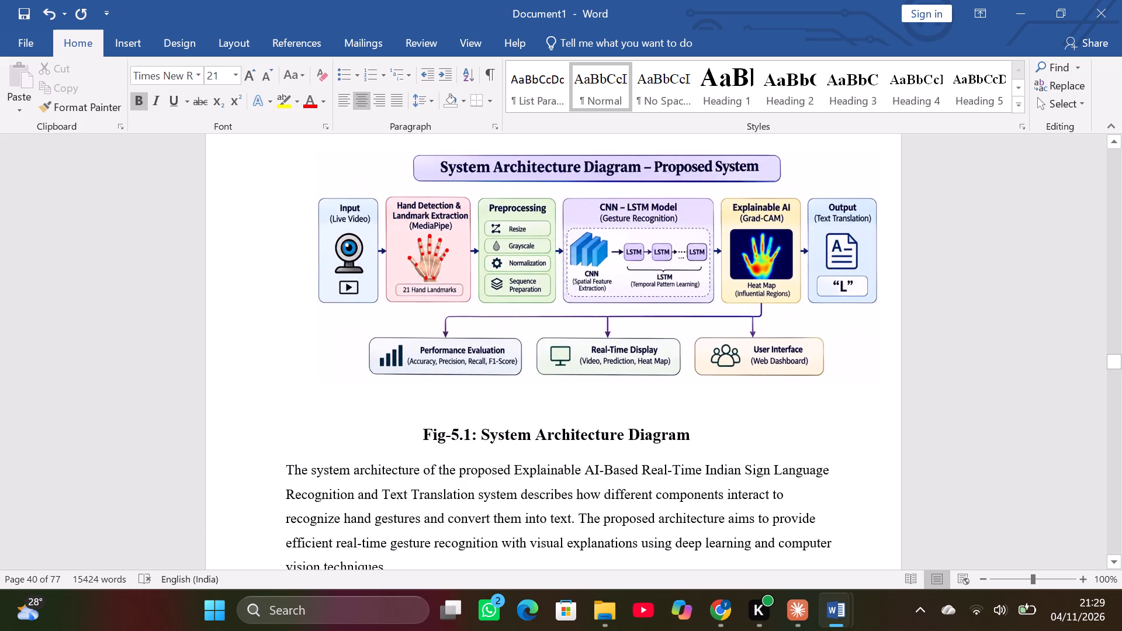
scroll(584, 261, down, 8)
scroll(584, 261, up, 11)
scroll(584, 261, down, 16)
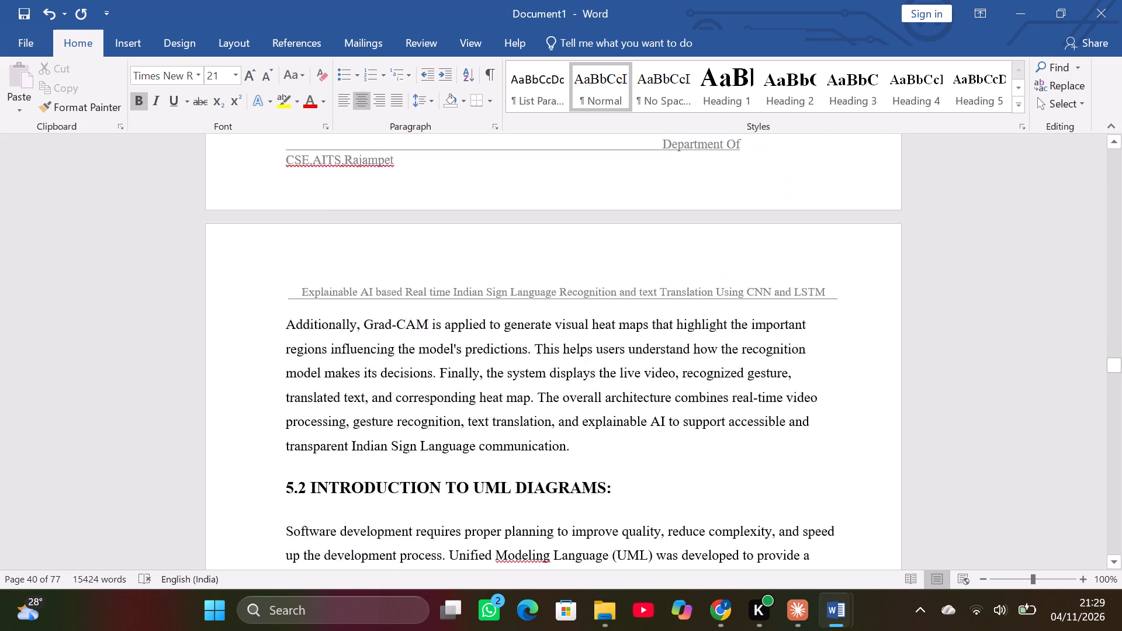
scroll(584, 261, down, 11)
scroll(584, 261, right, 1)
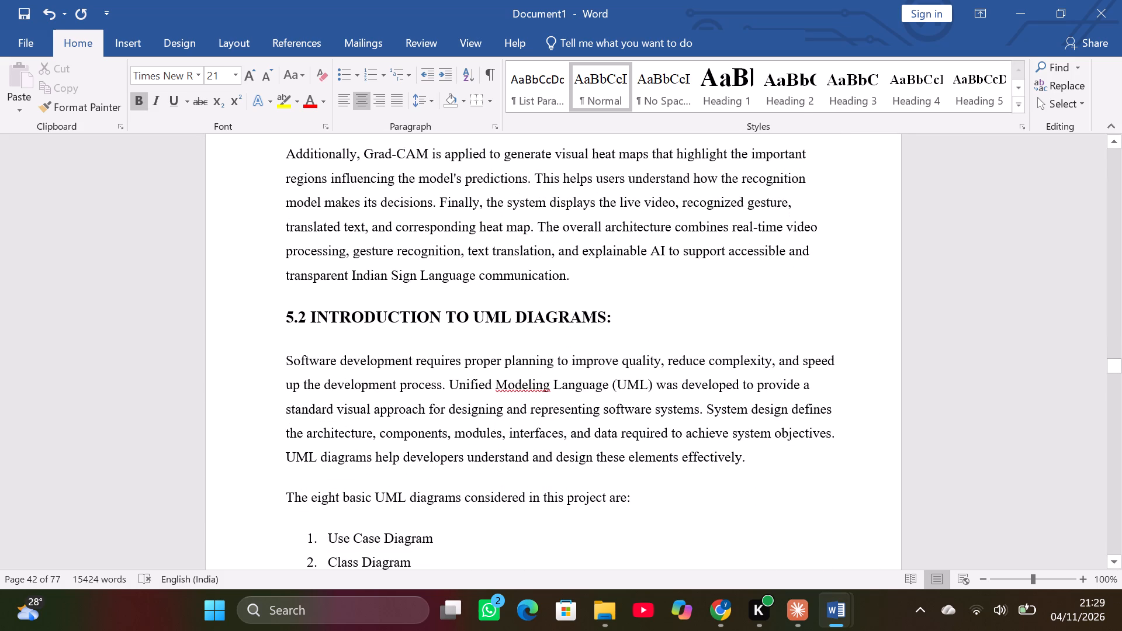
scroll(779, 274, down, 16)
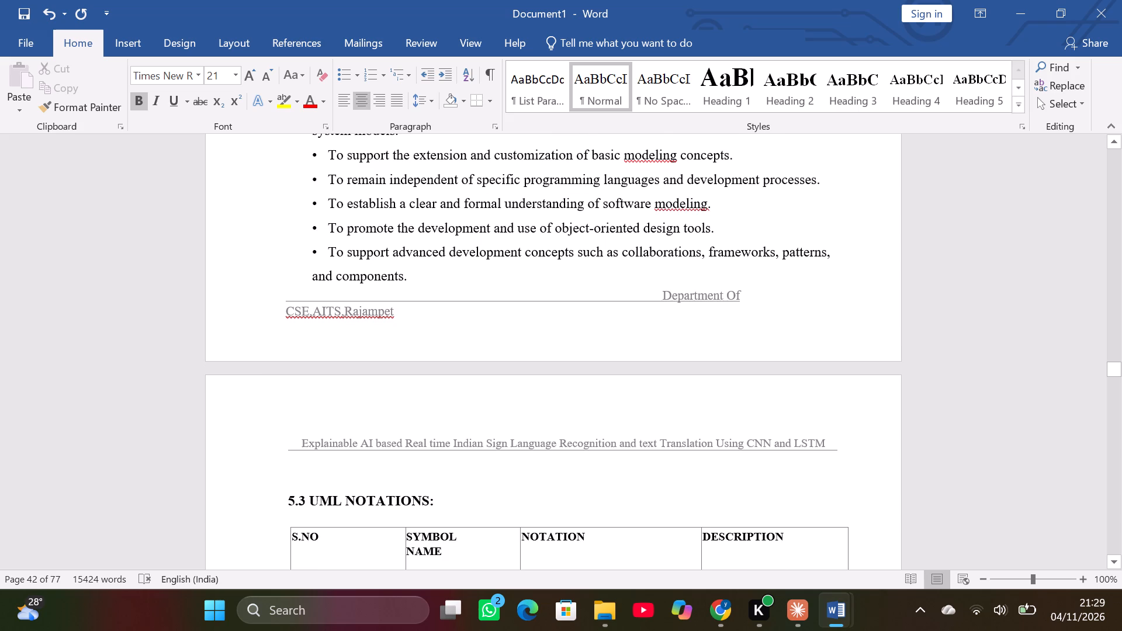
scroll(779, 274, down, 20)
scroll(779, 274, down, 3)
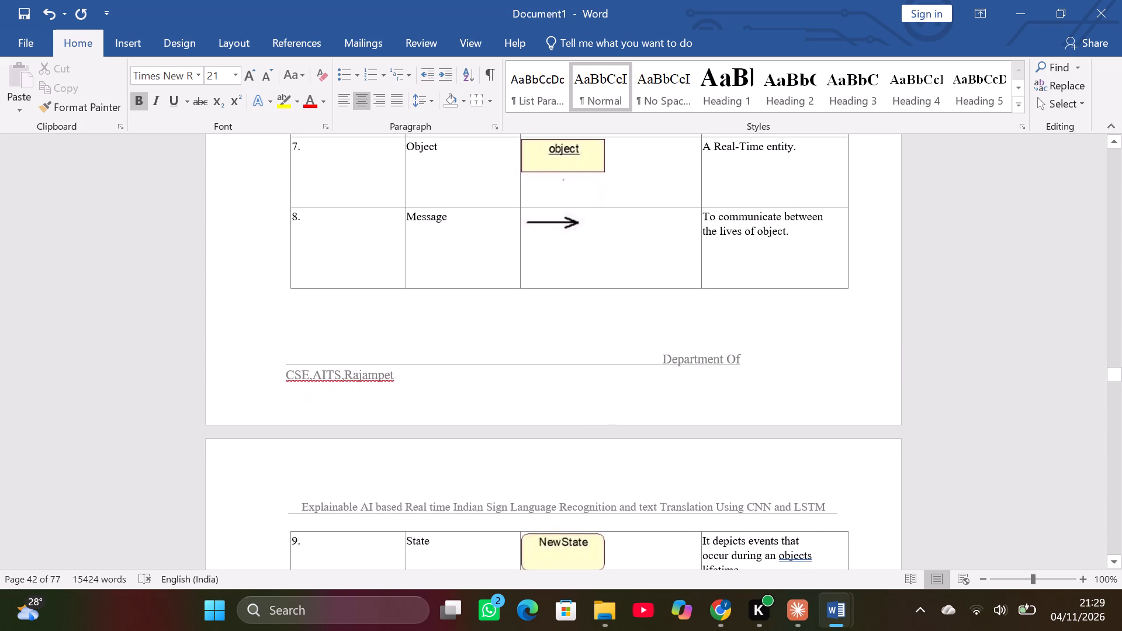
scroll(779, 274, down, 10)
Resize the UML notations table holding rows 1 to 9 from its corner, making it slightly taller.
scroll(779, 274, up, 1)
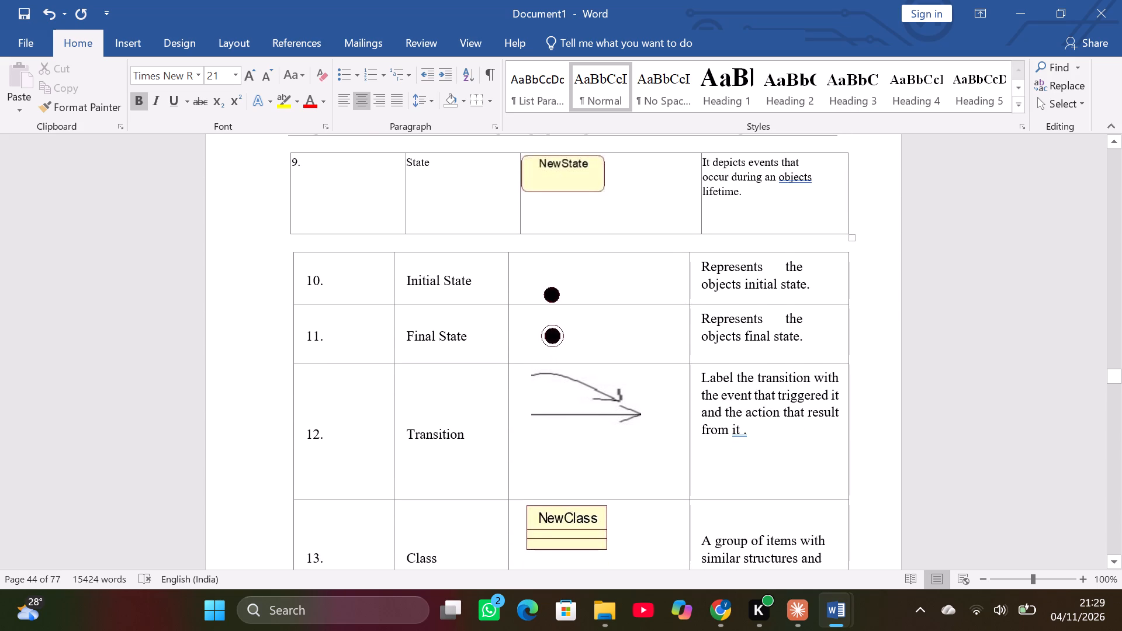
drag(851, 239, 851, 271)
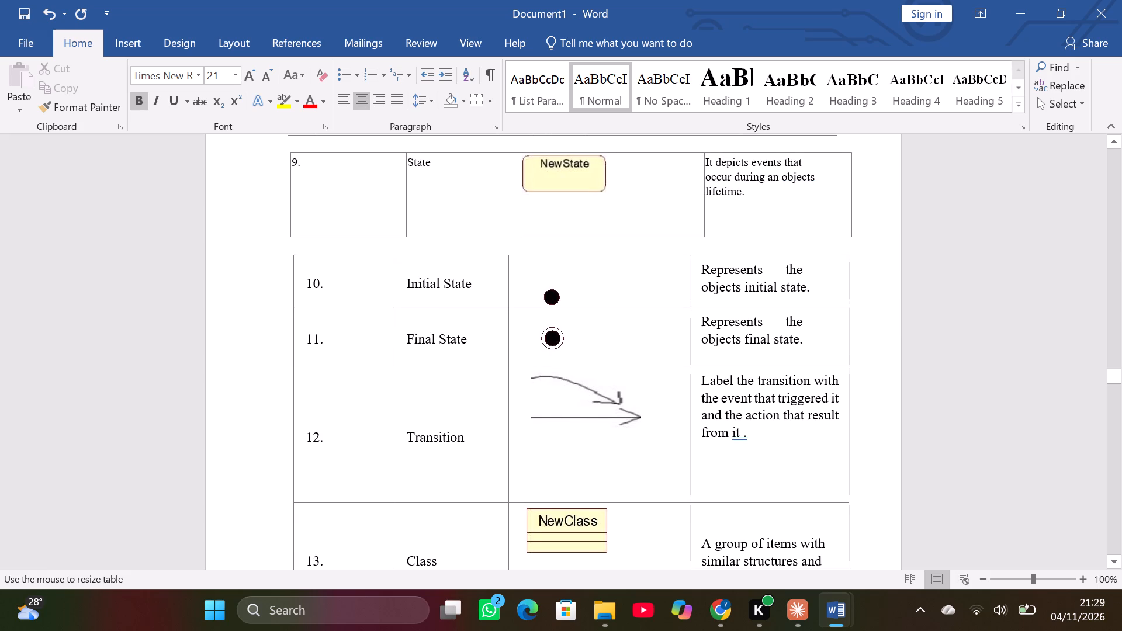
drag(851, 271, 846, 290)
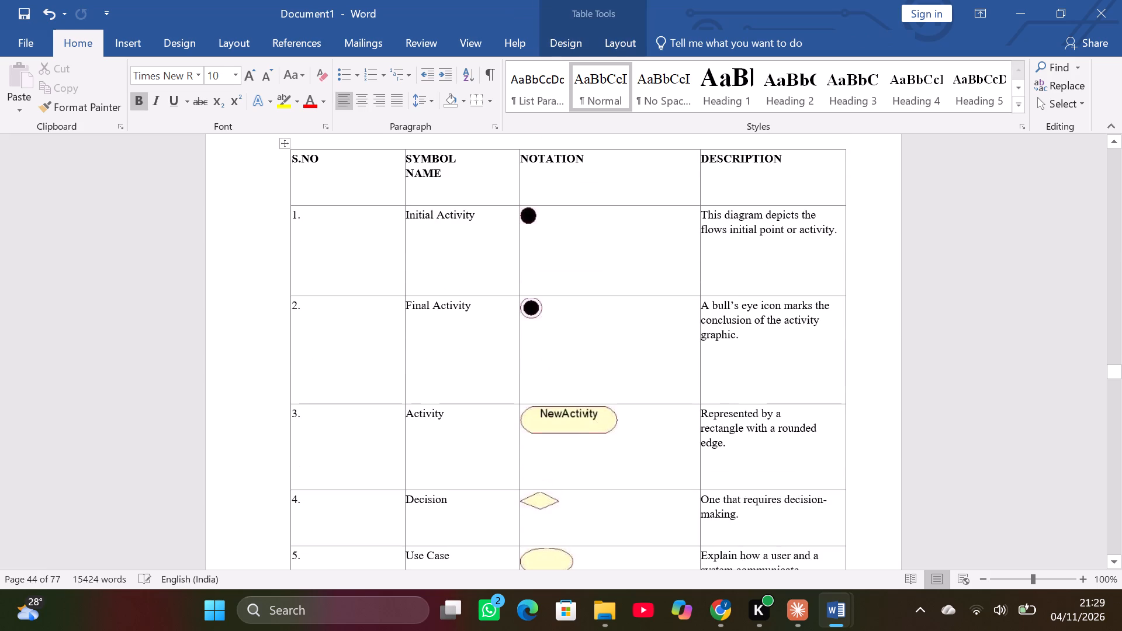
Check the rest of the UML notations, section 5.4.1 Use Case Diagram and section 5.4.2 Class Diagram for layout.
scroll(818, 303, down, 13)
scroll(818, 303, down, 9)
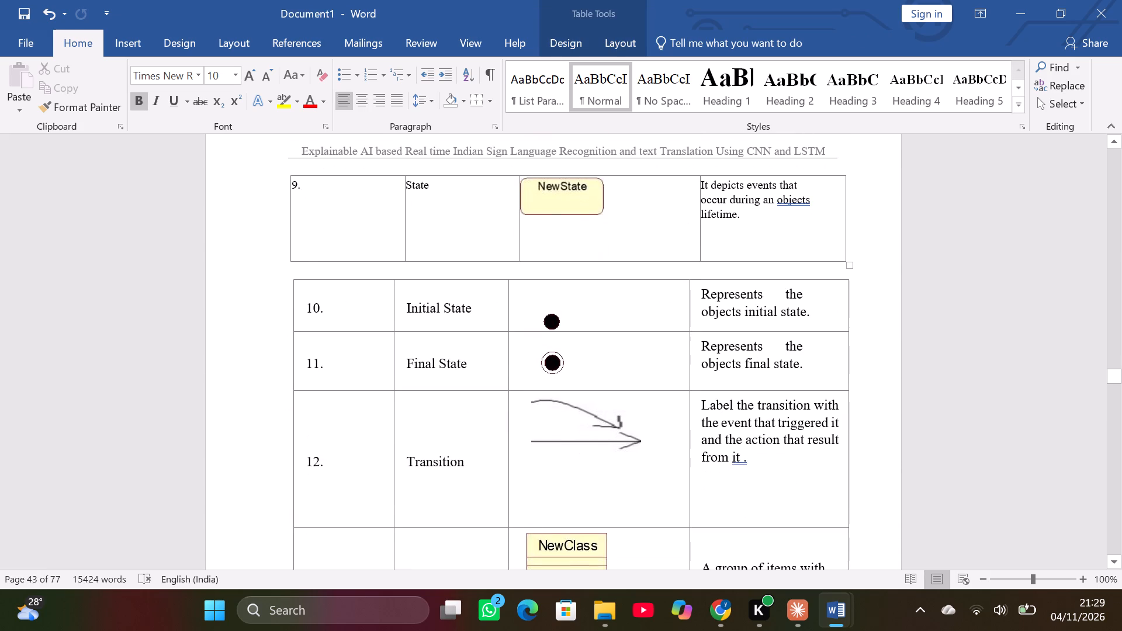
scroll(766, 287, down, 9)
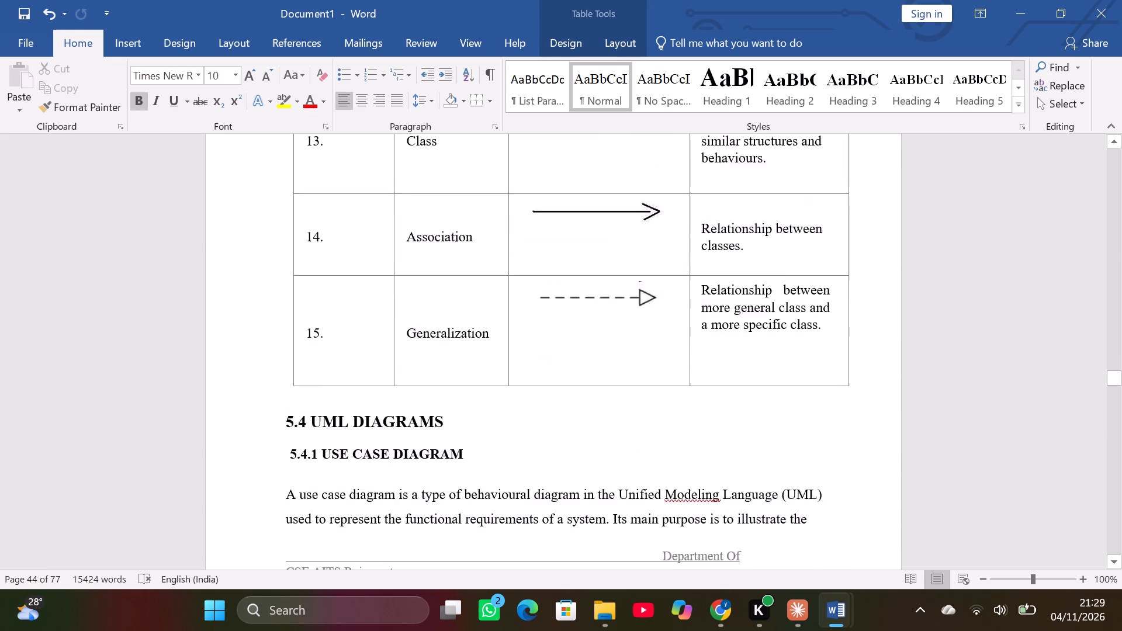
scroll(766, 287, down, 15)
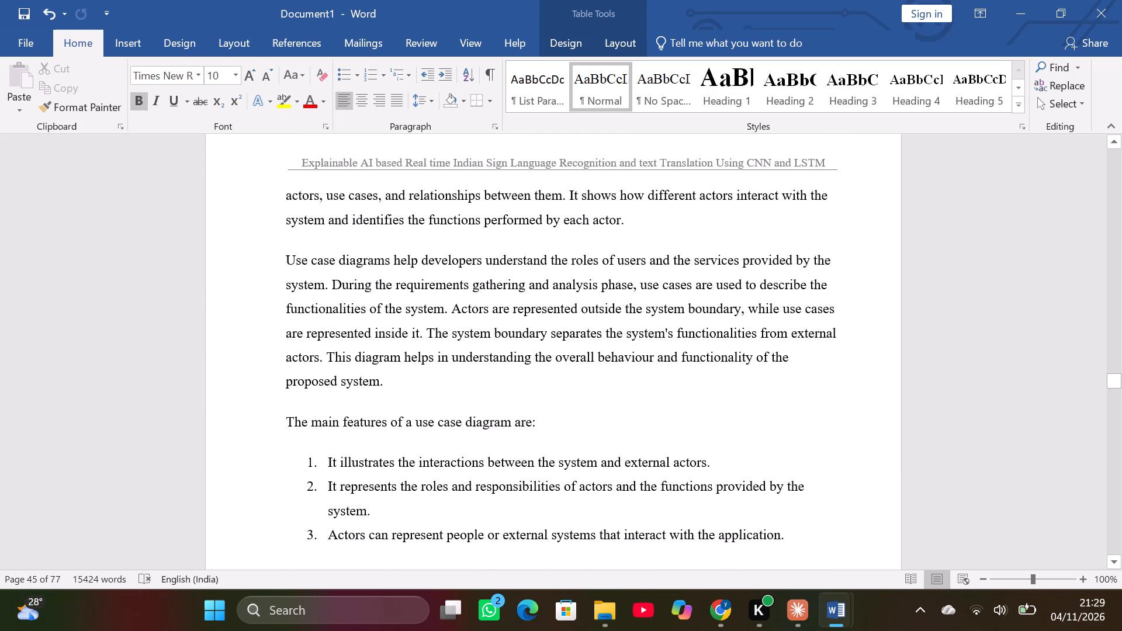
scroll(766, 287, down, 12)
scroll(766, 287, down, 15)
scroll(766, 287, up, 12)
scroll(766, 287, down, 8)
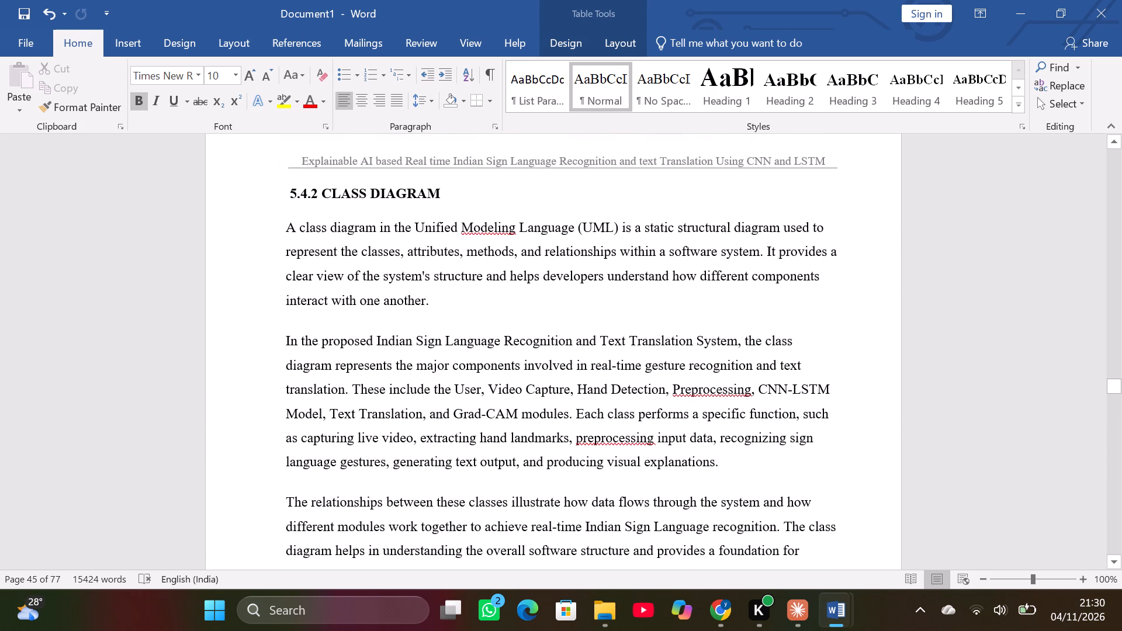
scroll(766, 287, down, 20)
scroll(766, 287, down, 6)
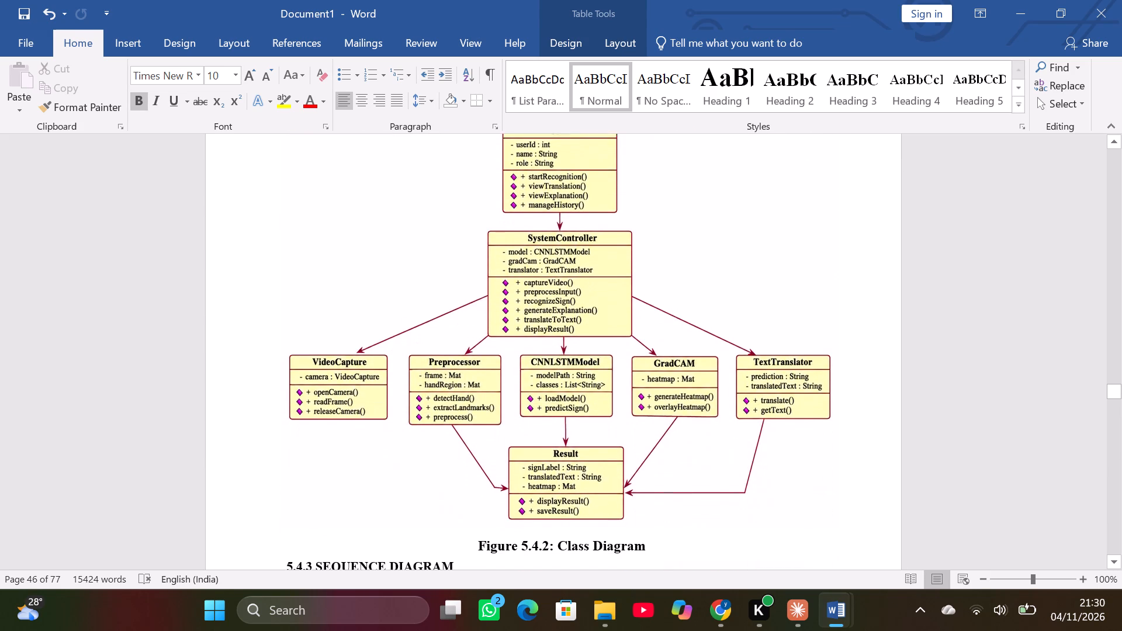
Reduce the height of the class diagram picture above the Figure 5.4.2 caption from its bottom edge.
click(681, 486)
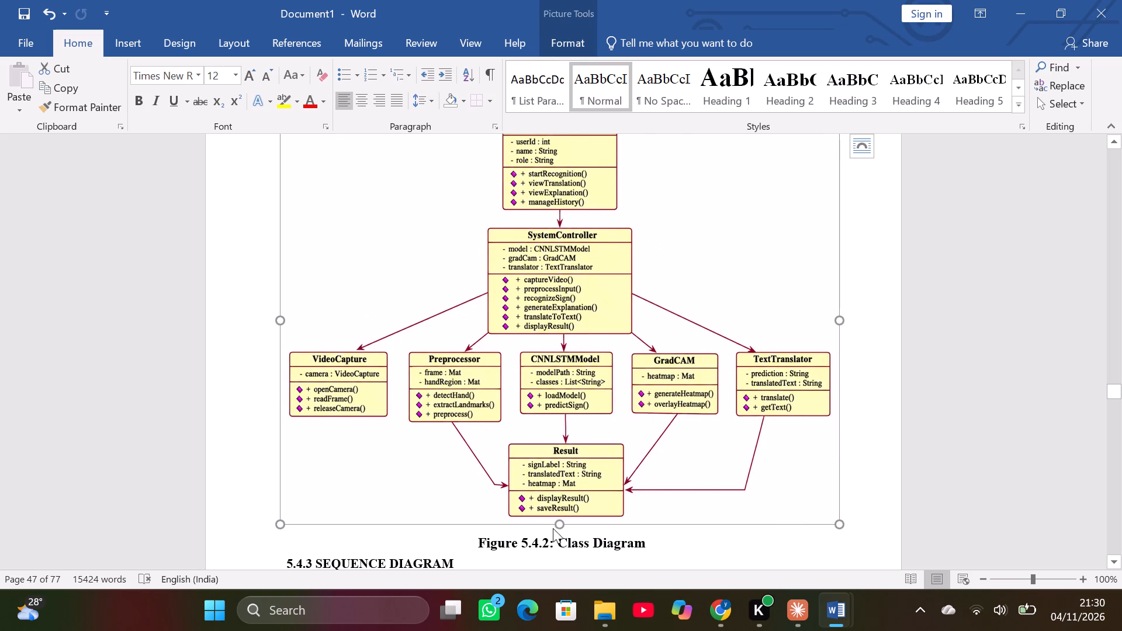
right_drag(557, 522, 558, 516)
right_drag(558, 516, 563, 483)
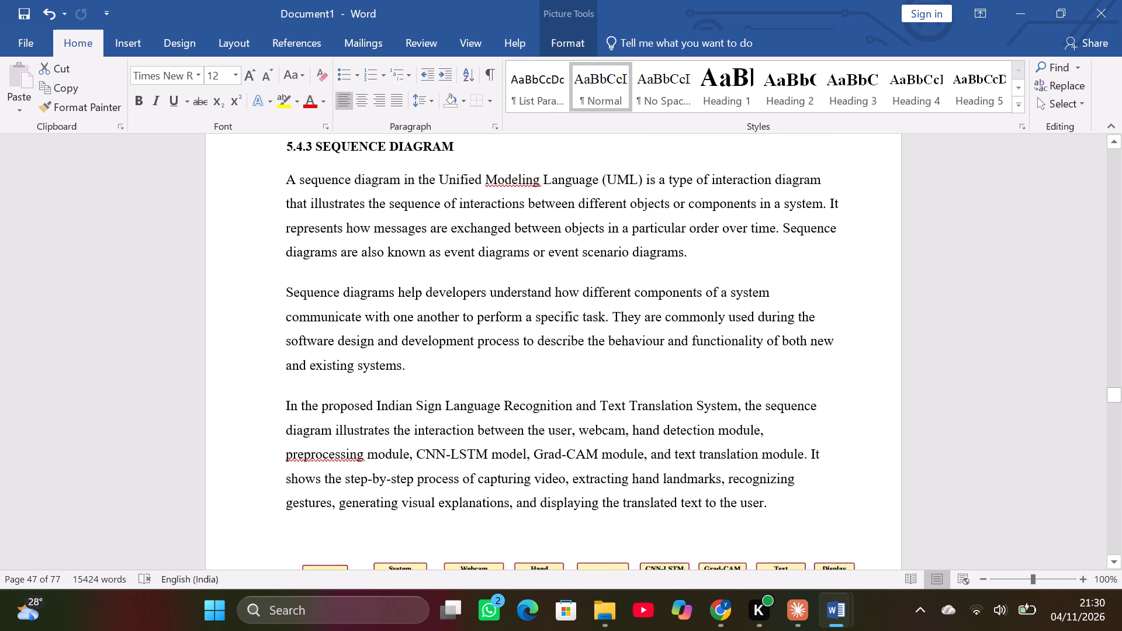
Review the page break after the class diagram and try to shrink the picture's height slightly further from its bottom edge.
scroll(563, 483, down, 13)
scroll(563, 483, up, 8)
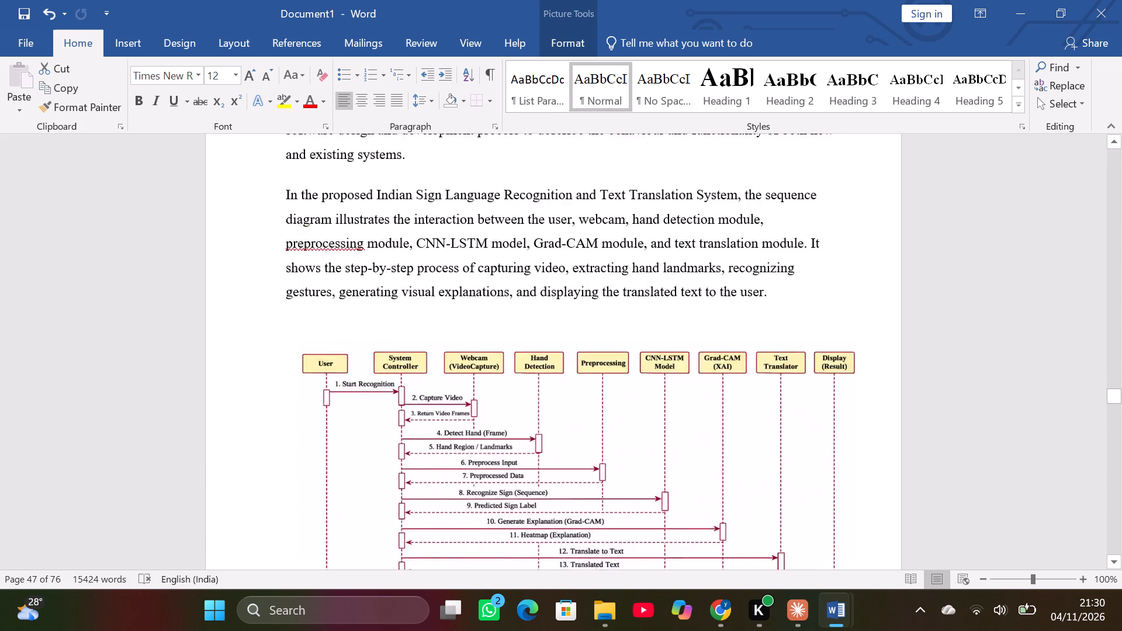
scroll(563, 483, up, 17)
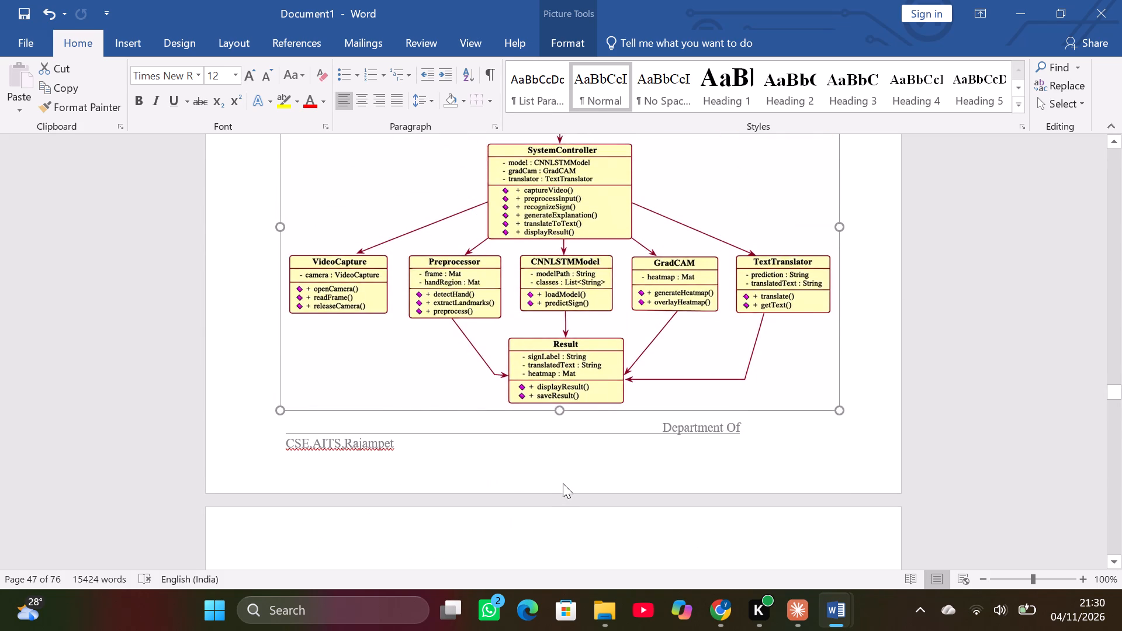
scroll(563, 483, up, 8)
scroll(563, 483, down, 6)
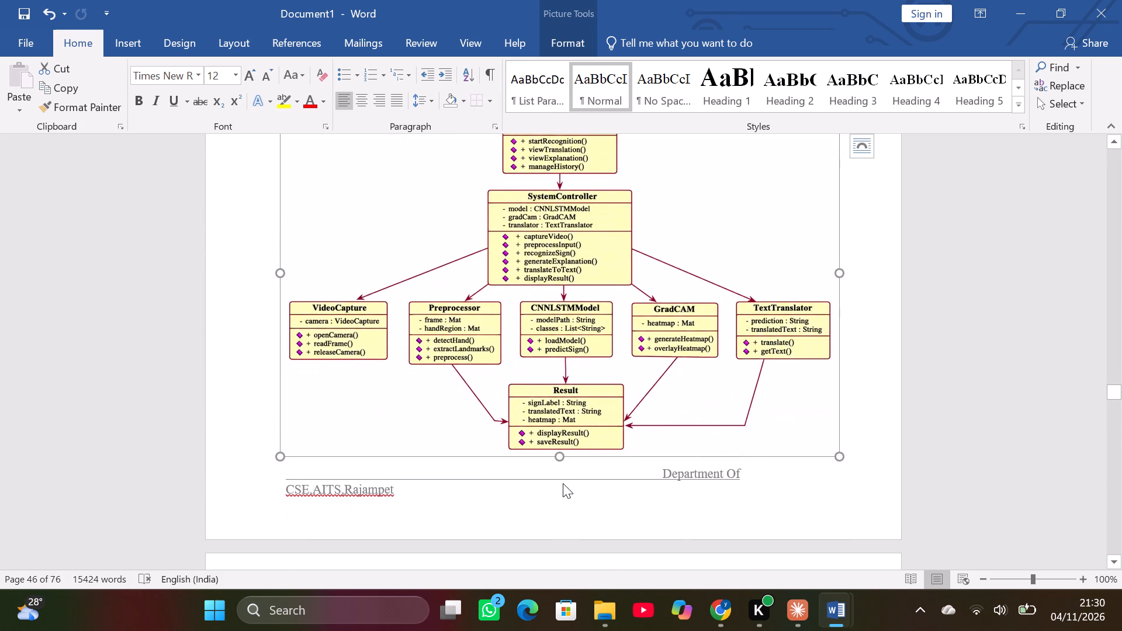
drag(557, 456, 557, 443)
drag(557, 443, 557, 434)
drag(560, 455, 560, 435)
drag(558, 455, 558, 446)
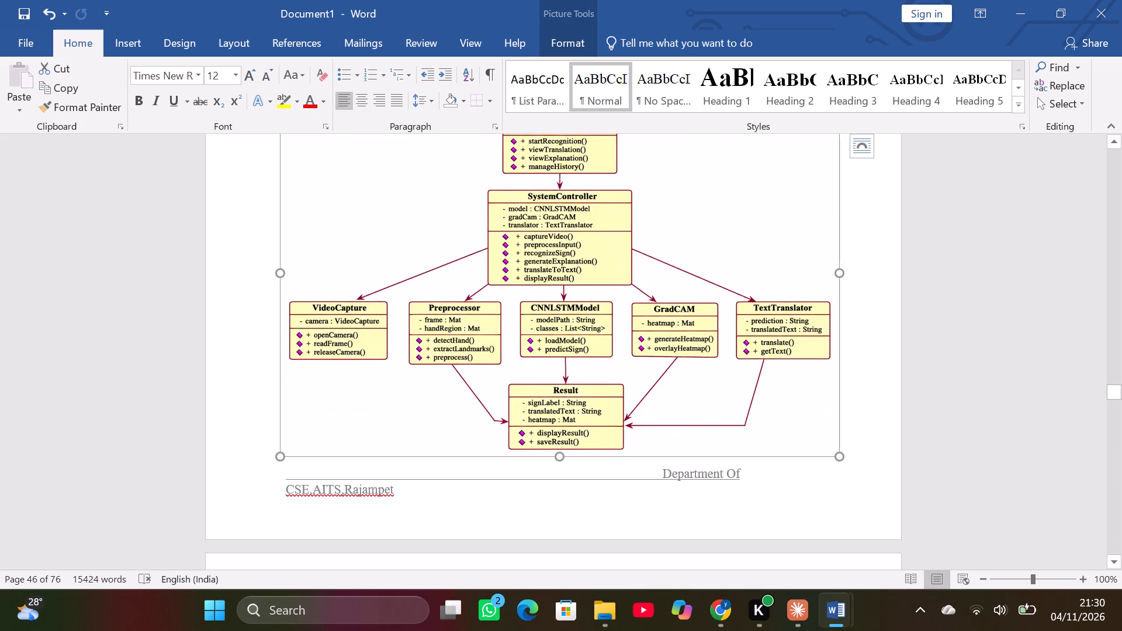
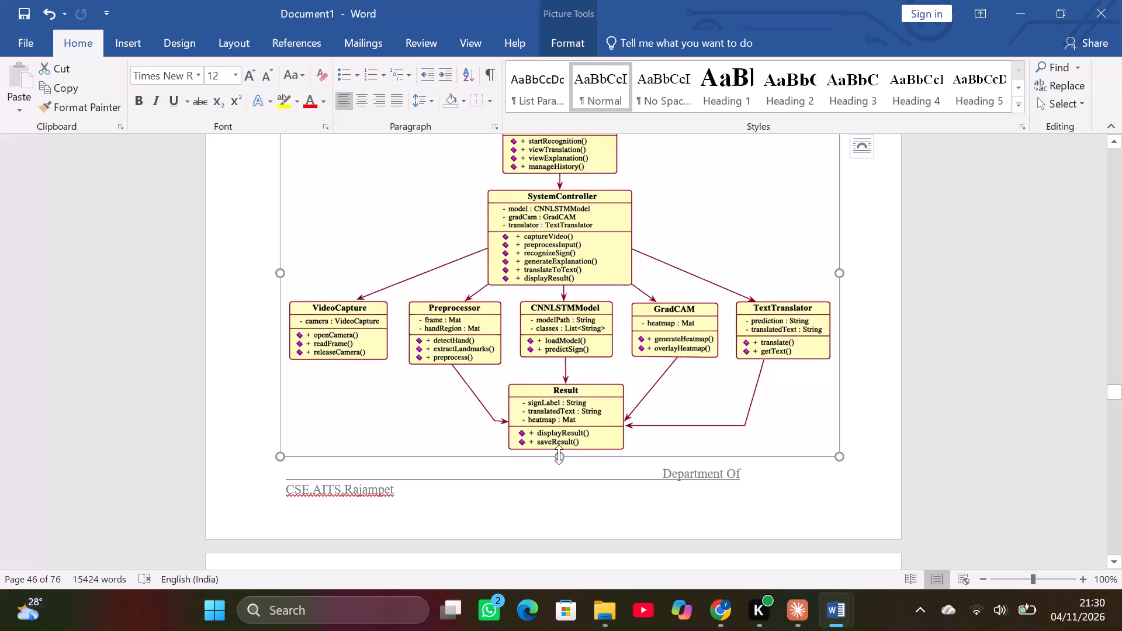
Reduce the class diagram picture's height from its bottom edge so the Figure 5.4.2 caption fits beneath it on the same page.
right_click(559, 455)
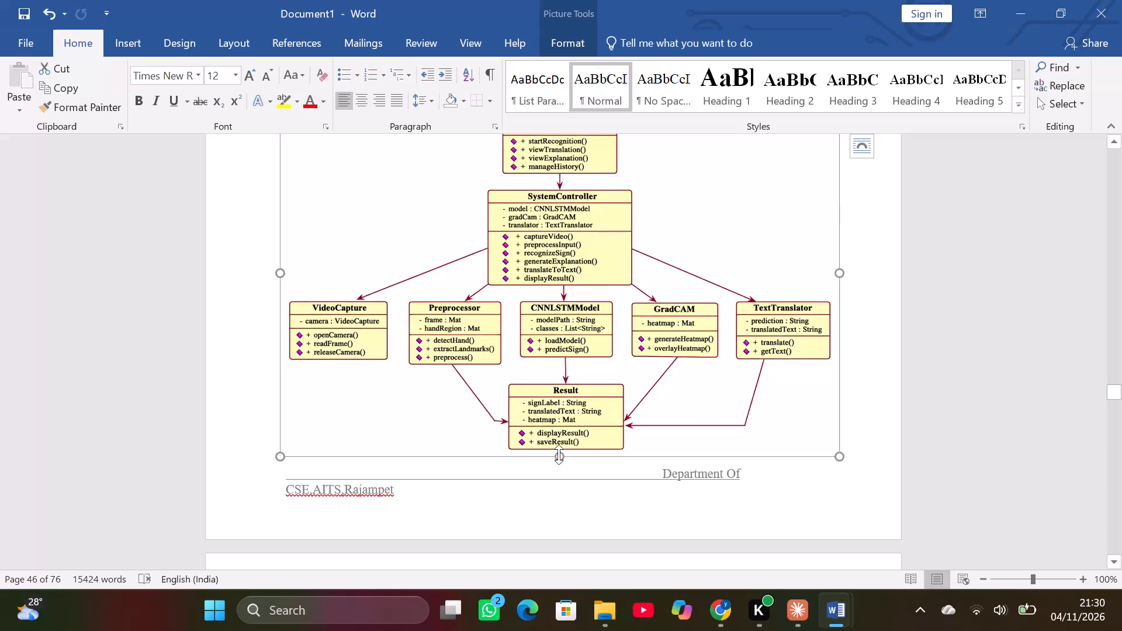
right_click(559, 455)
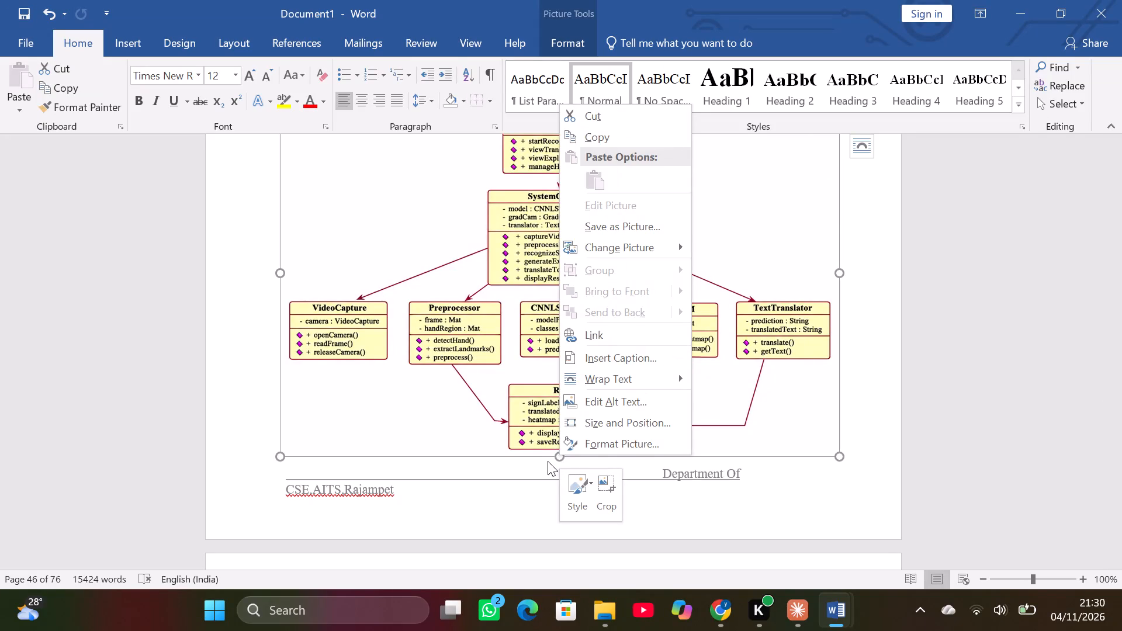
click(548, 461)
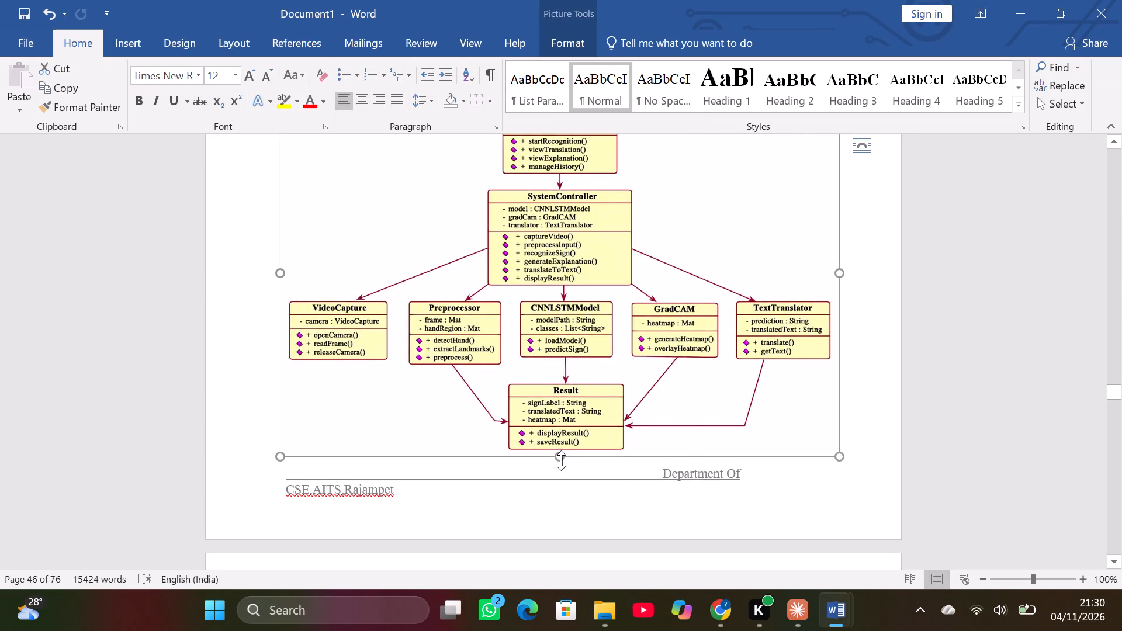
drag(561, 460, 561, 452)
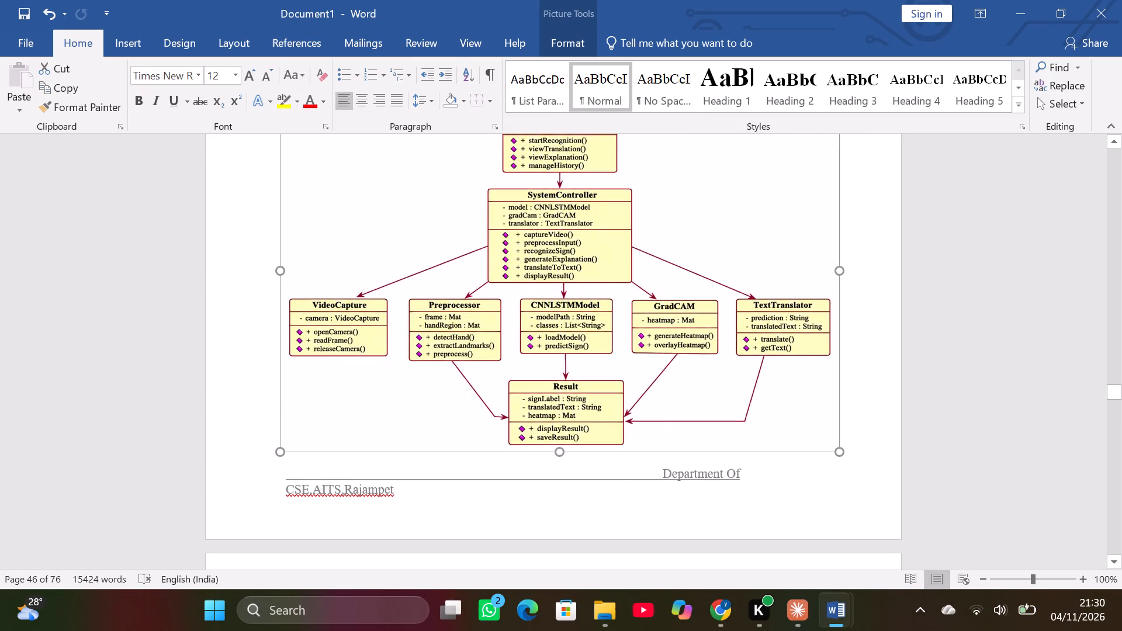
drag(561, 452, 563, 436)
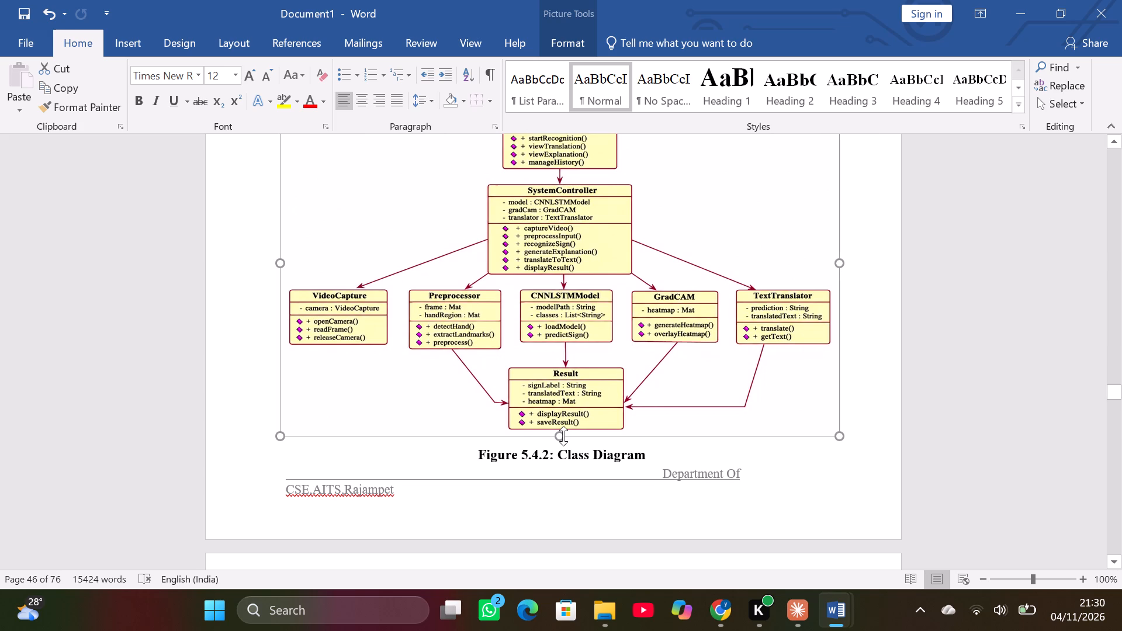
Check the layout of the sequence, collaboration, deployment and activity diagram sections, including their figures and captions.
scroll(565, 459, down, 15)
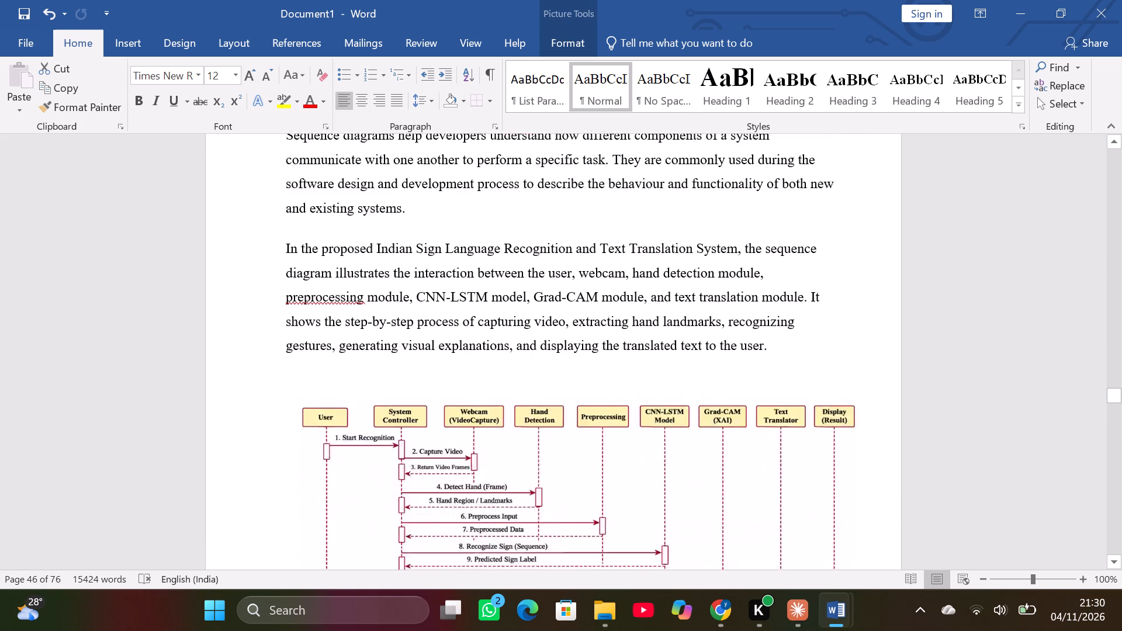
scroll(565, 459, down, 16)
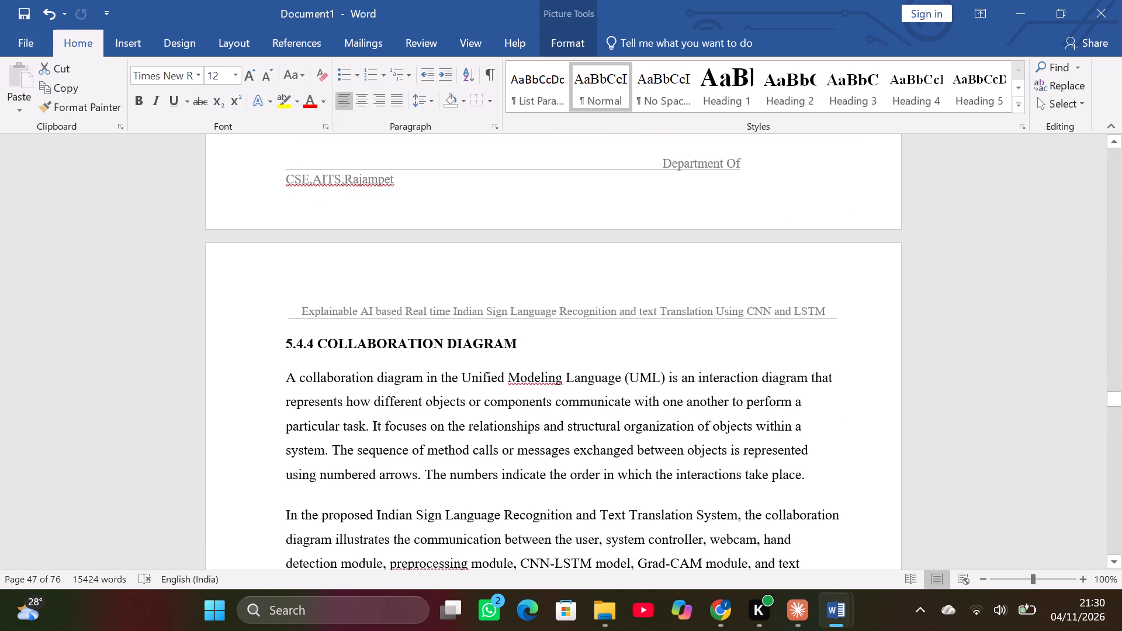
scroll(565, 459, down, 18)
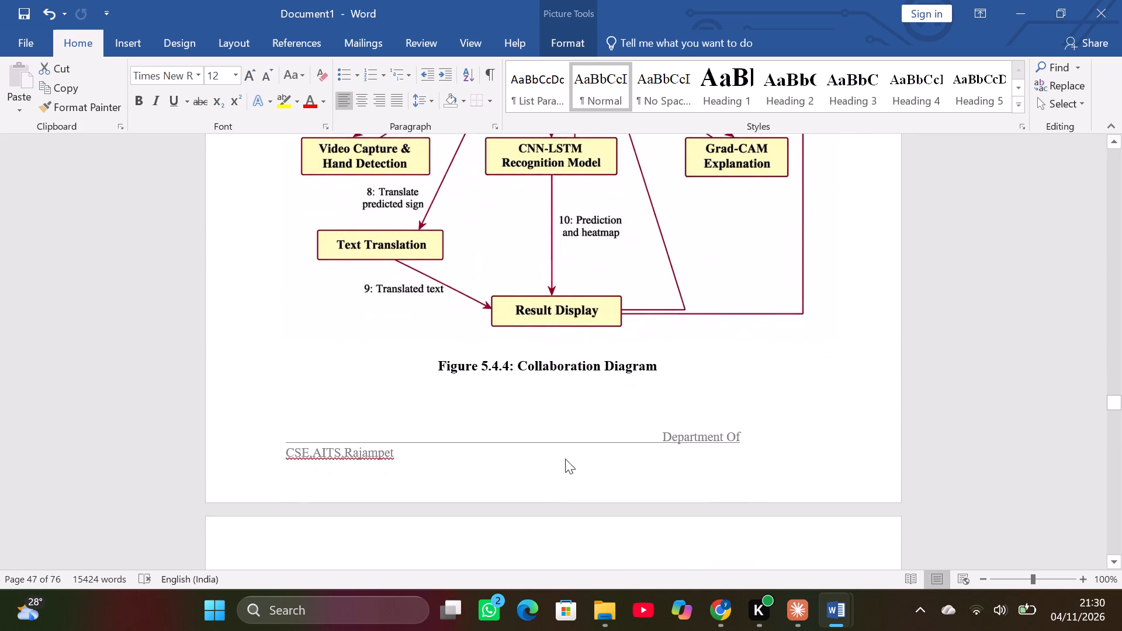
scroll(565, 459, down, 15)
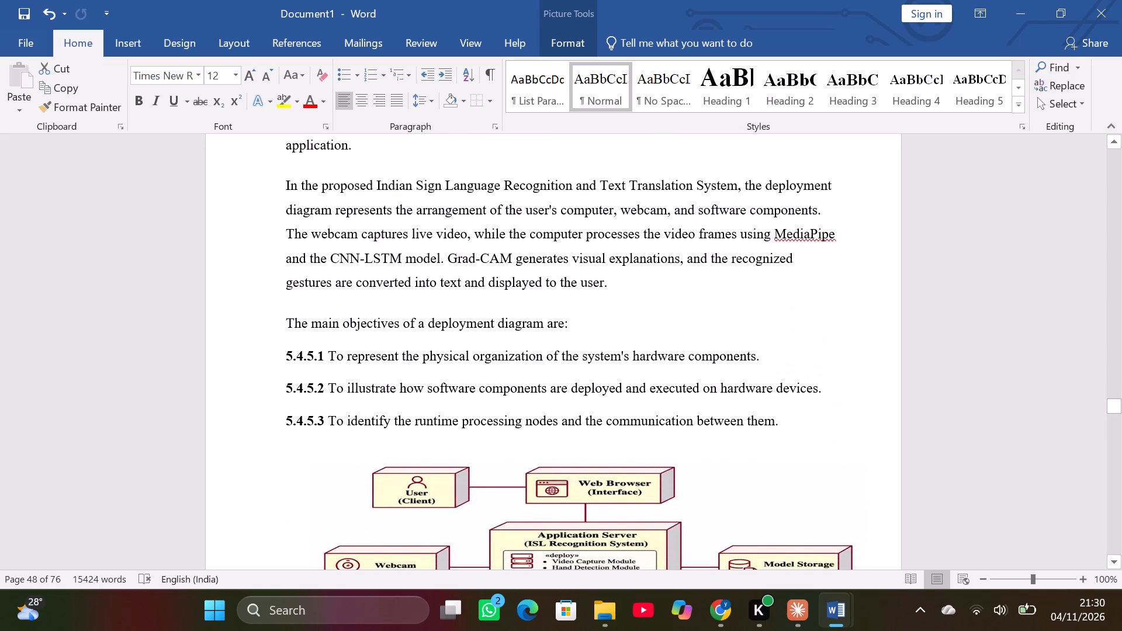
scroll(565, 459, down, 14)
Insert two blank lines before the heading 5.4.6 ACTIVITY DIAGRAM to move it onto the next page.
scroll(565, 459, up, 3)
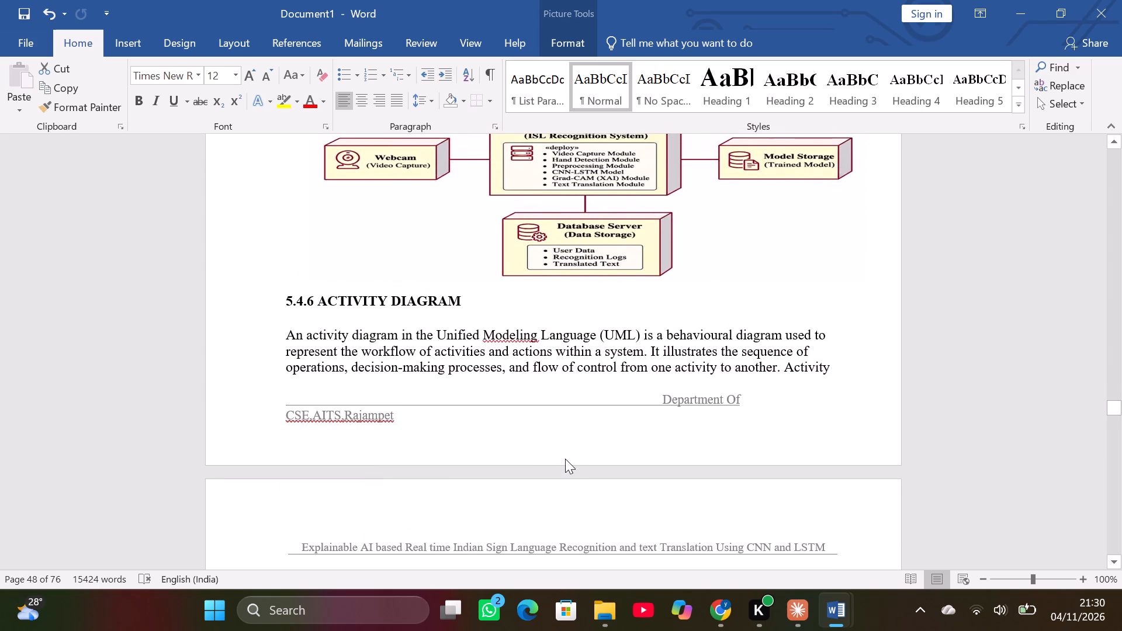
scroll(565, 459, up, 1)
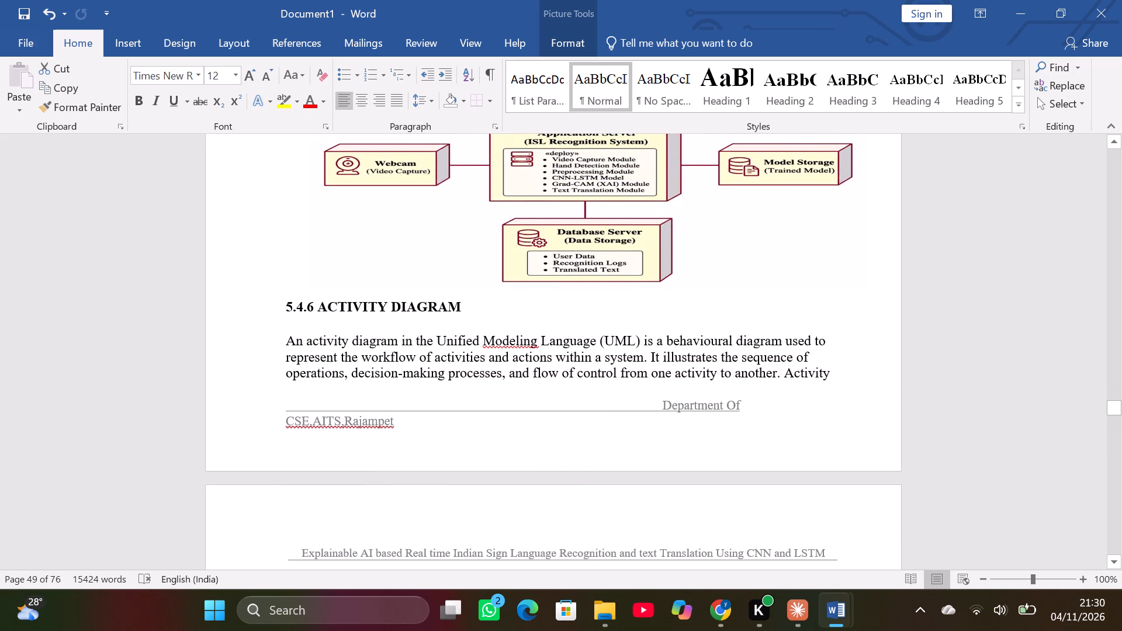
click(286, 301)
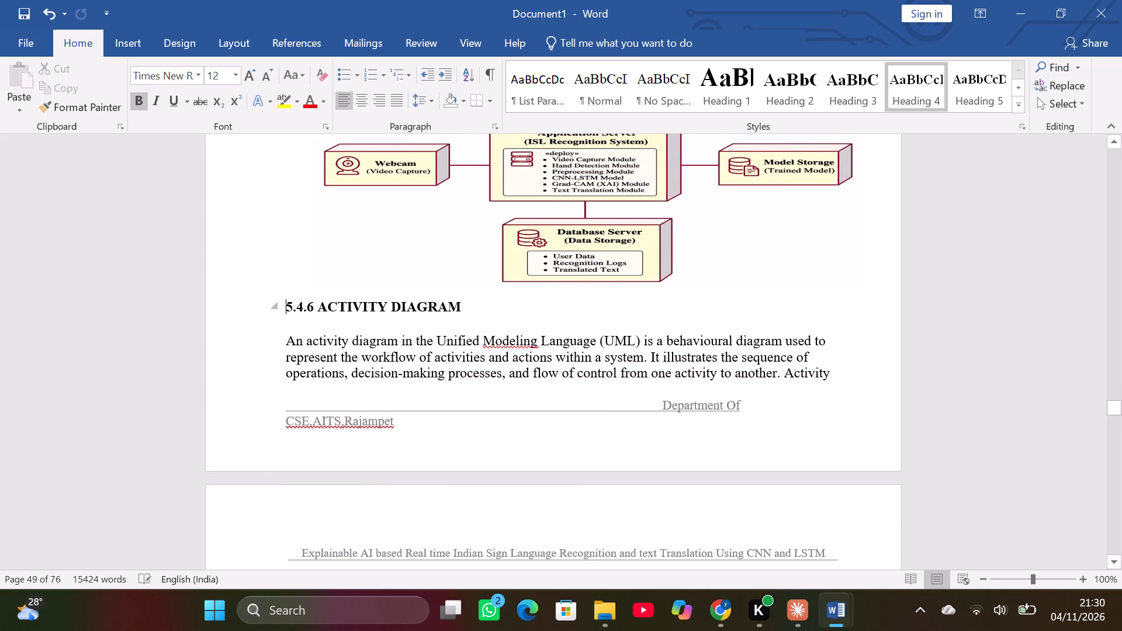
key(Return)
key(Return)
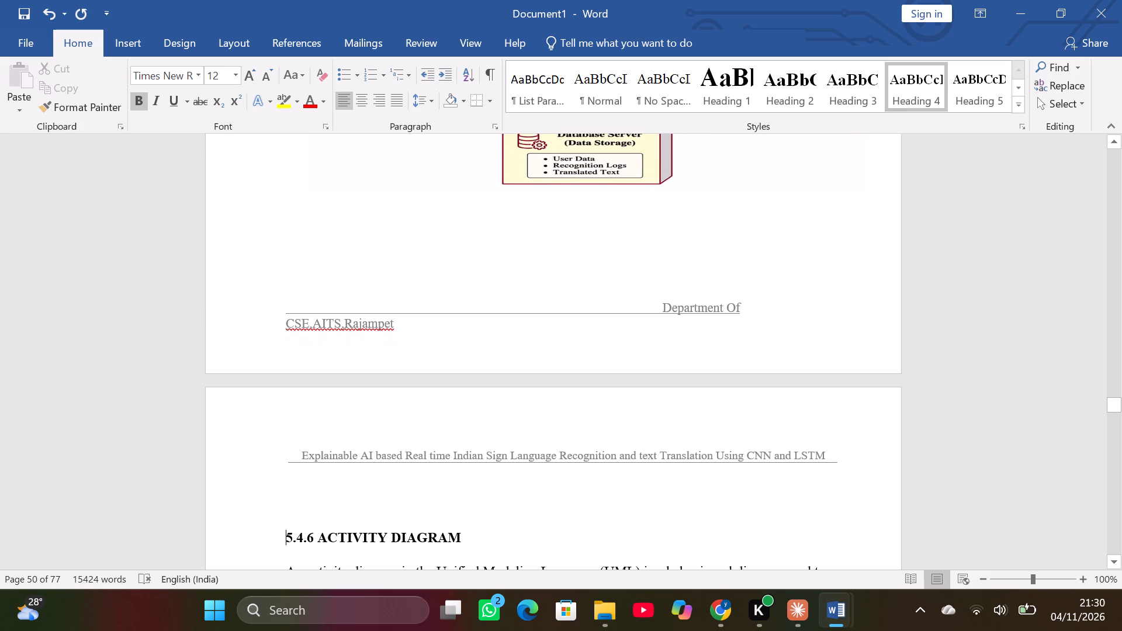
key(BackSpace)
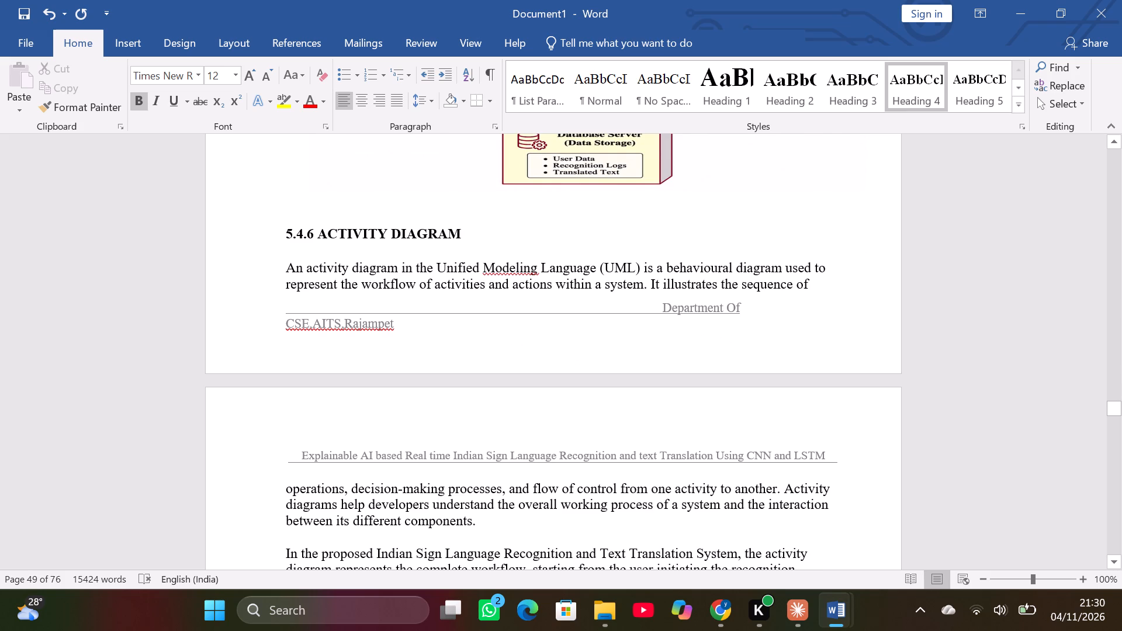
key(Return)
Increase the deployment diagram picture's height slightly by extending its bottom edge.
scroll(286, 301, up, 6)
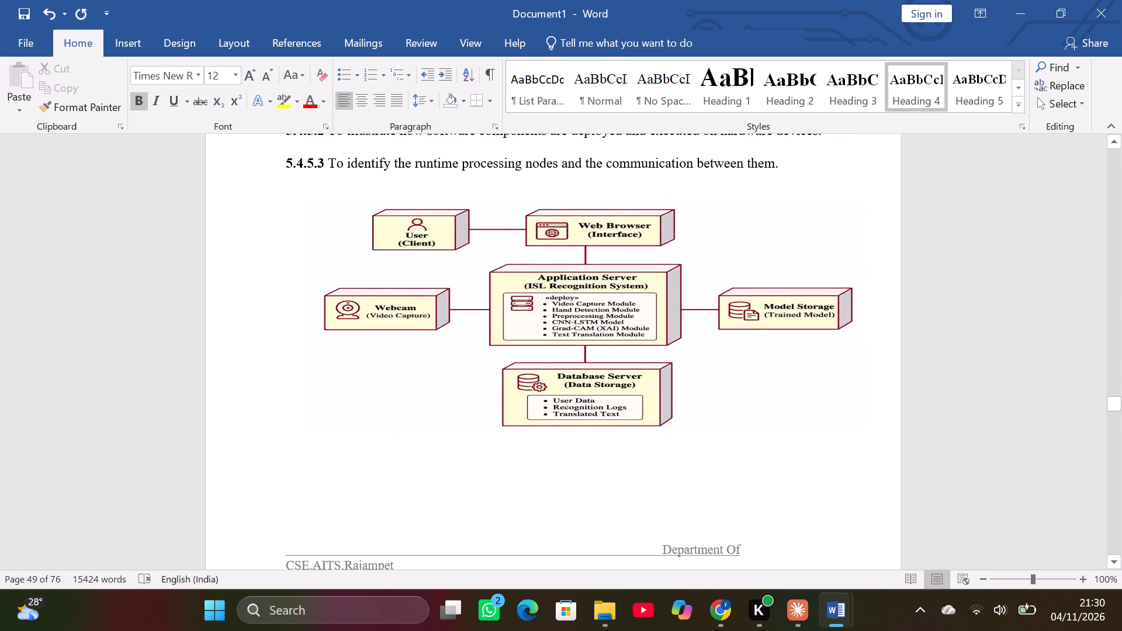
click(529, 377)
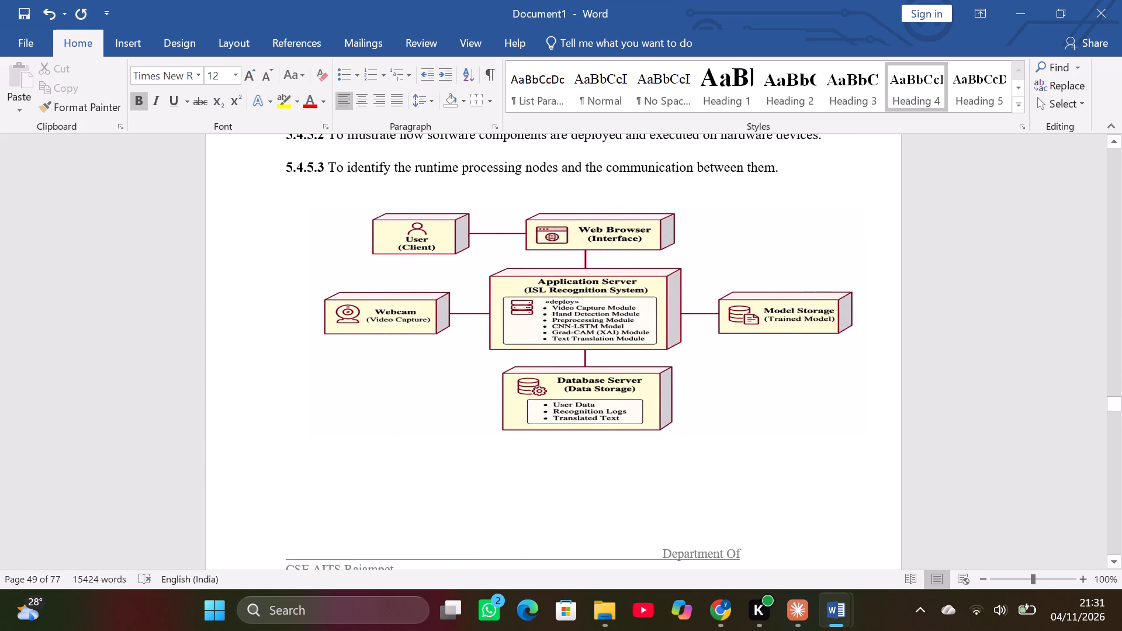
drag(586, 435, 584, 467)
Copy the heading 5.4.5 DEPLOYMENT DIAGRAM and paste it in the blank space directly below the deployment diagram picture.
scroll(584, 467, up, 1)
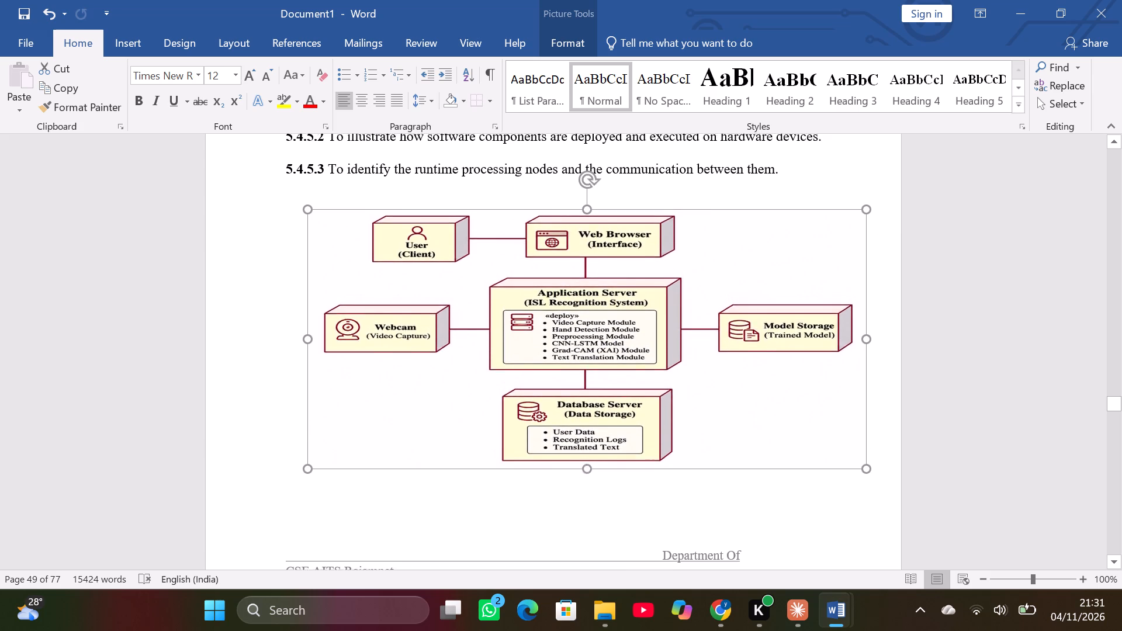
scroll(584, 467, up, 13)
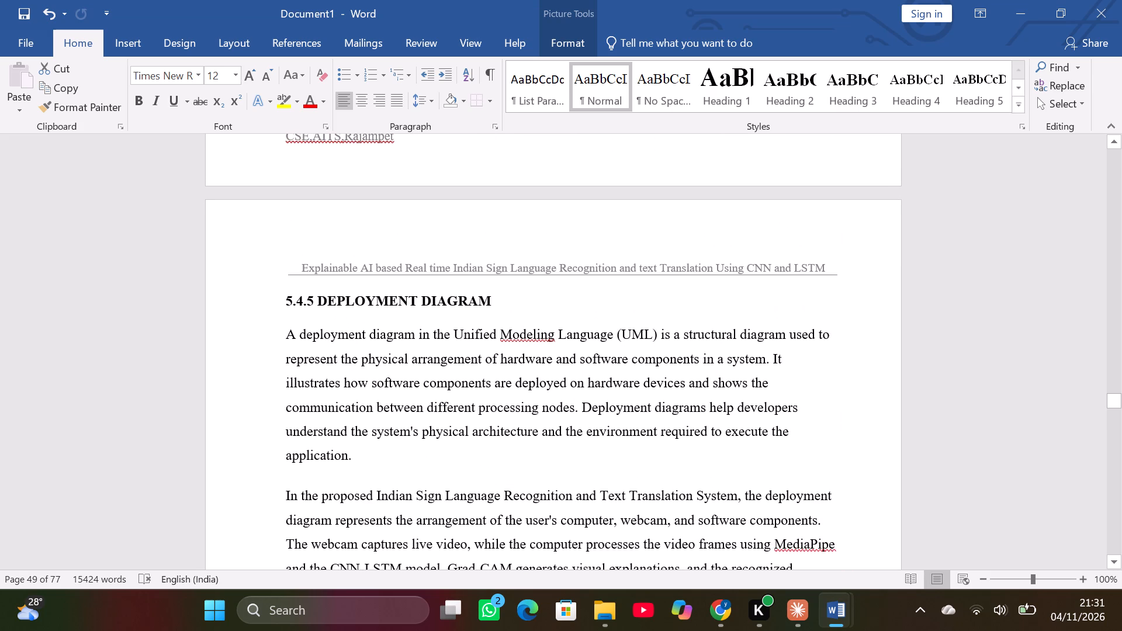
triple_click(289, 304)
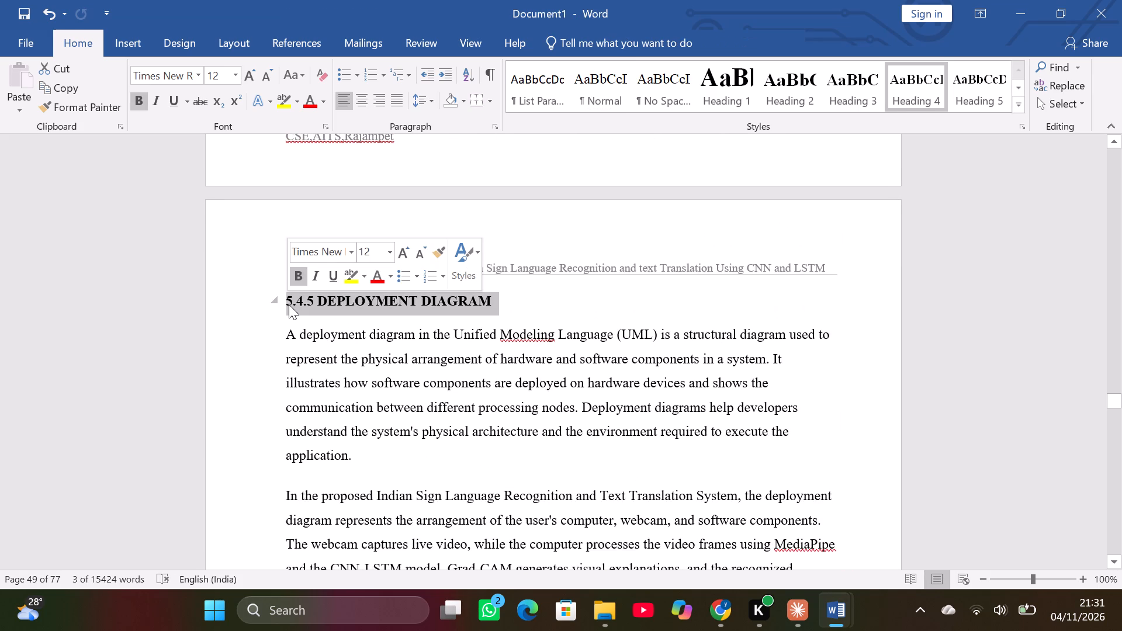
key(ctrl+c)
scroll(289, 304, up, 9)
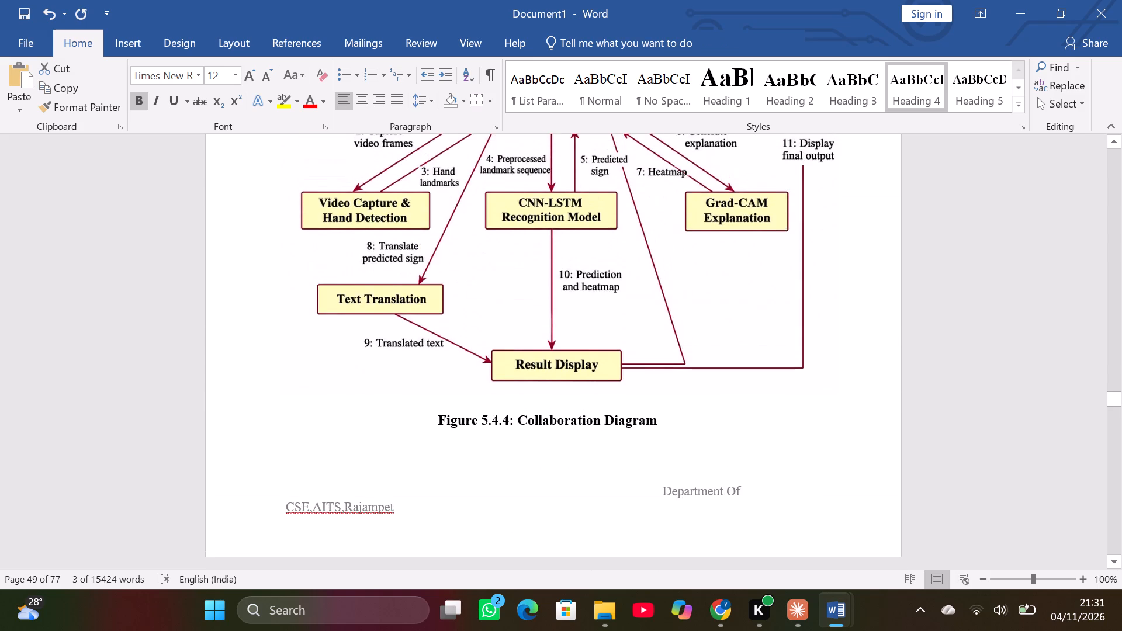
scroll(289, 304, down, 11)
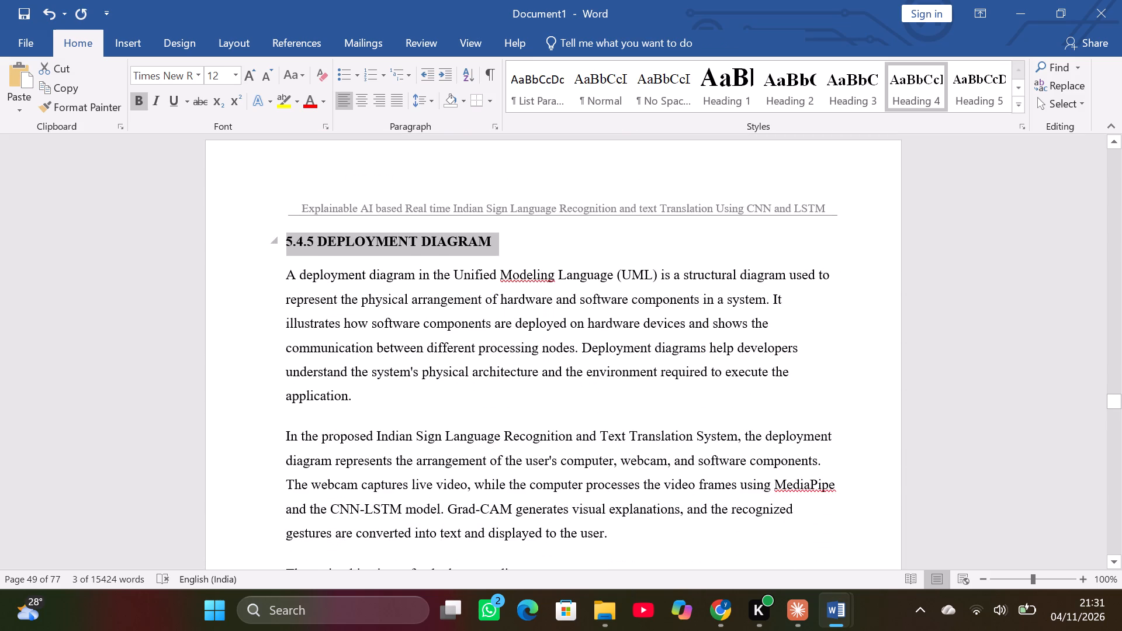
scroll(289, 304, down, 1)
scroll(289, 304, up, 4)
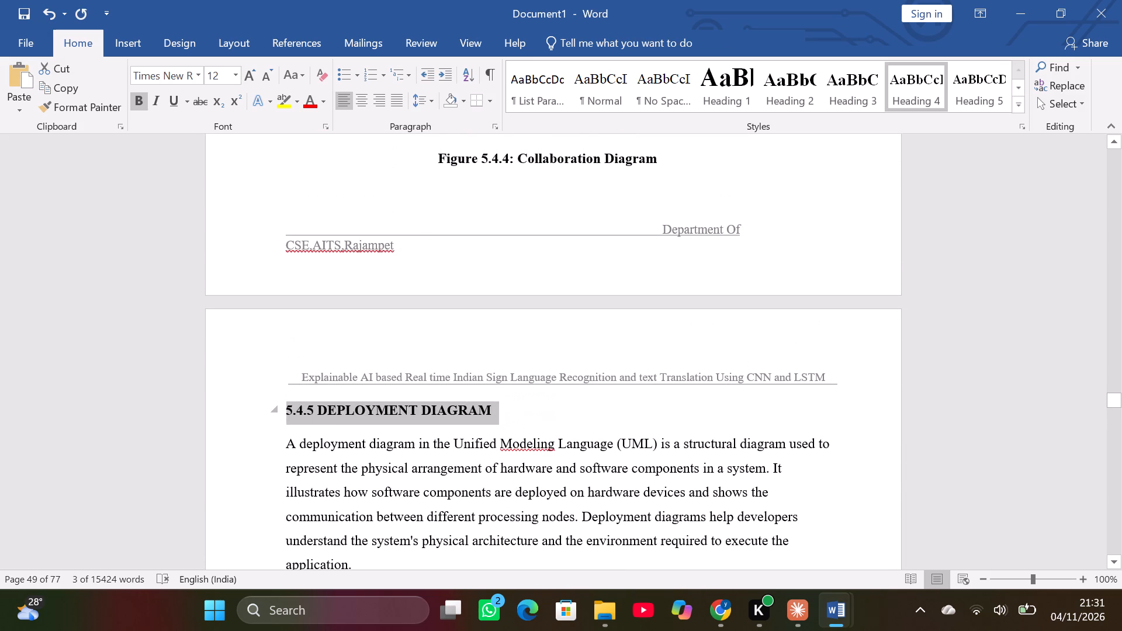
scroll(289, 304, down, 16)
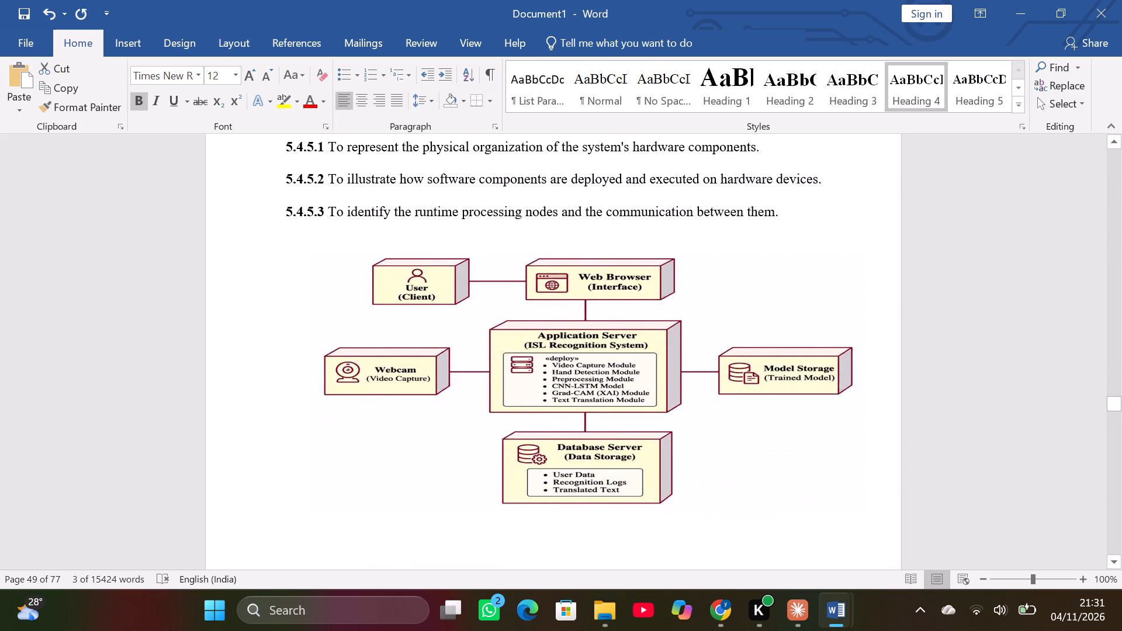
scroll(289, 304, up, 11)
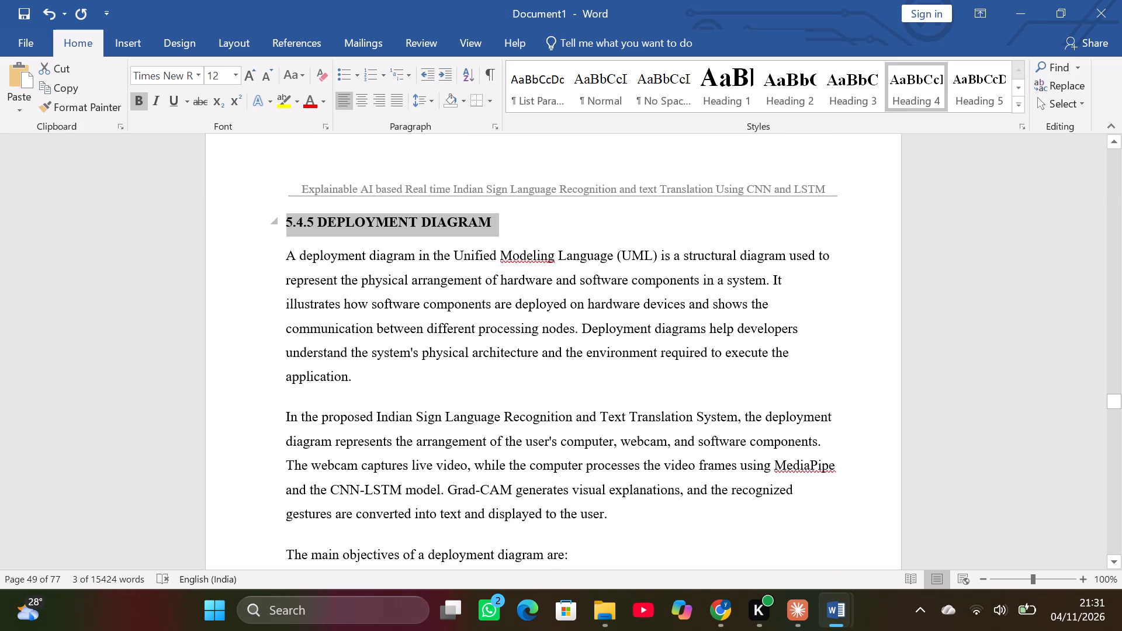
scroll(289, 304, up, 5)
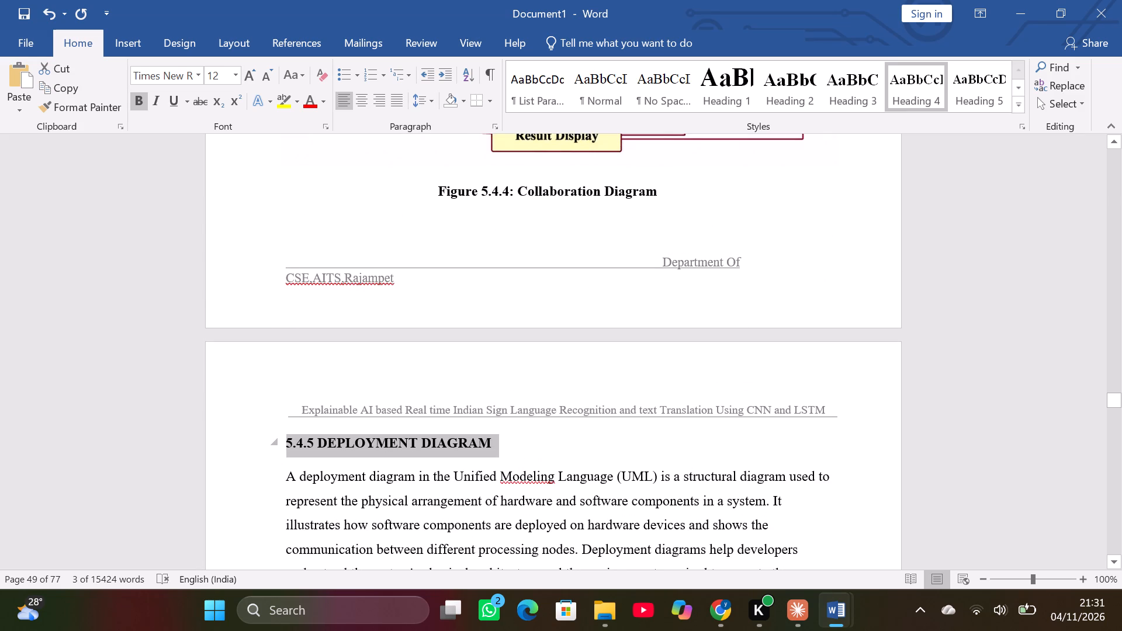
click(520, 197)
scroll(520, 197, down, 5)
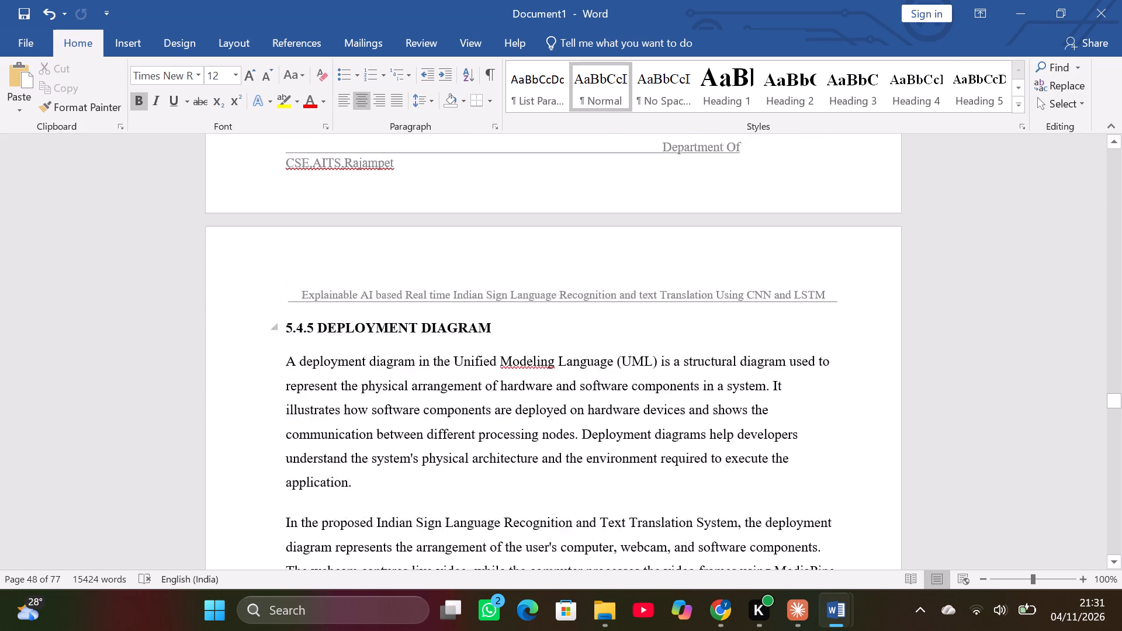
scroll(520, 197, down, 20)
scroll(520, 197, up, 2)
click(520, 197)
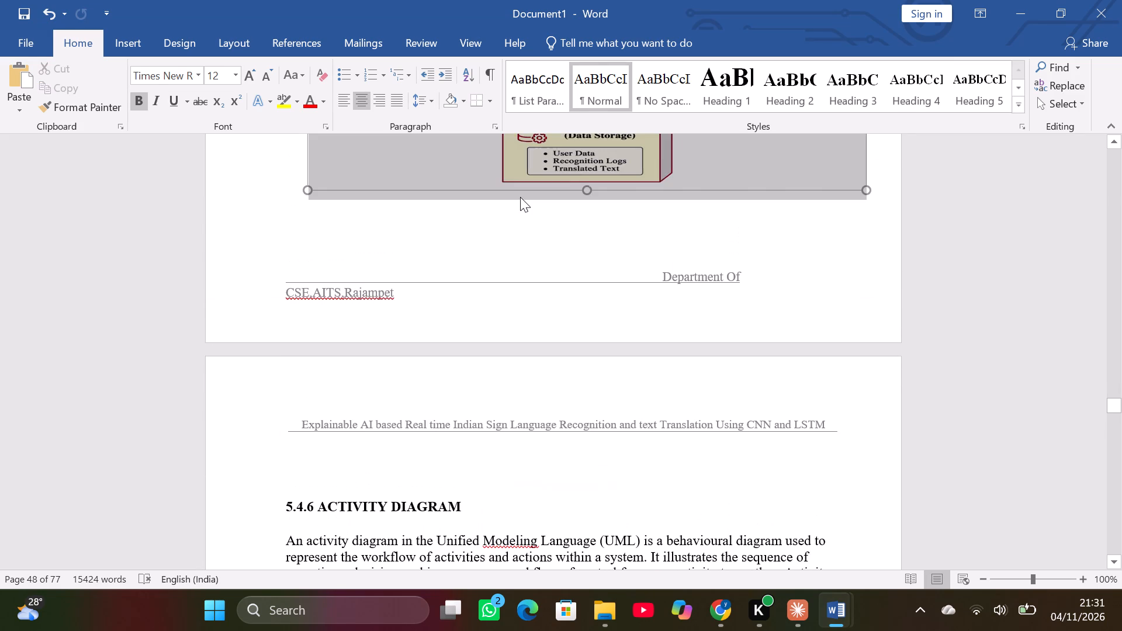
click(522, 213)
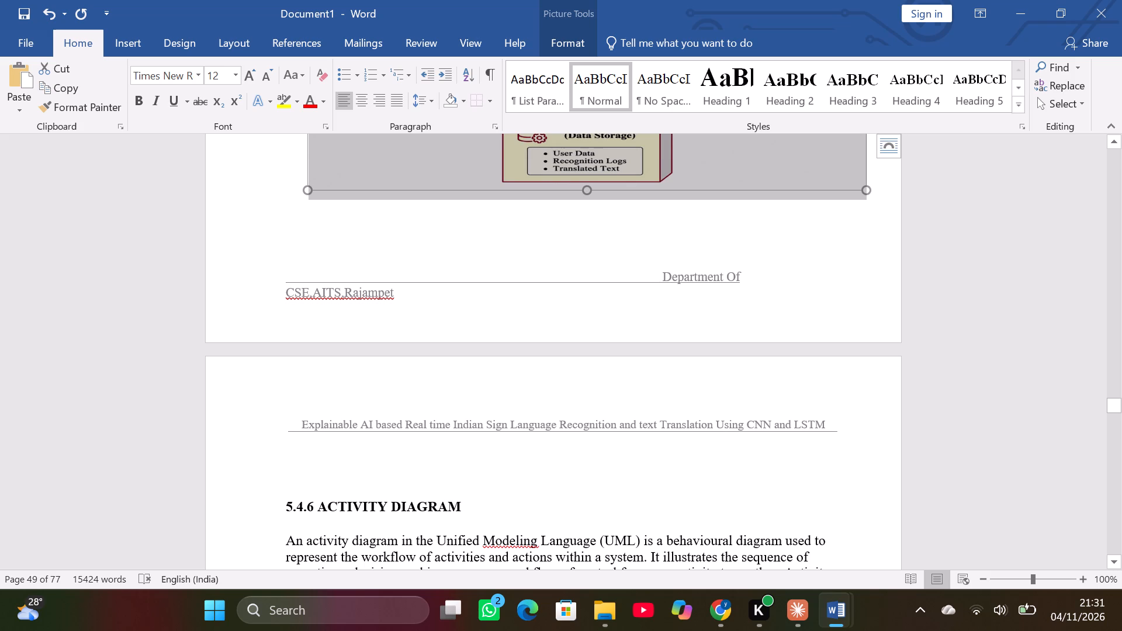
double_click(522, 230)
key(ctrl+v)
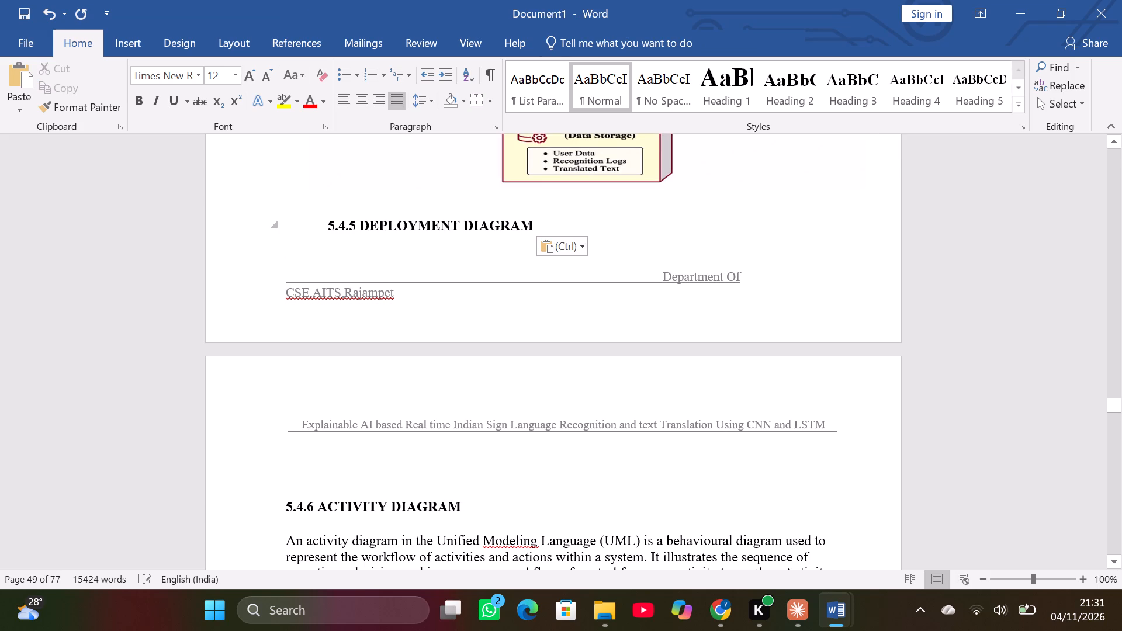
Turn the pasted 5.4.5 DEPLOYMENT DIAGRAM line into a caption by prefixing it with "Fig:" and centring it.
click(324, 224)
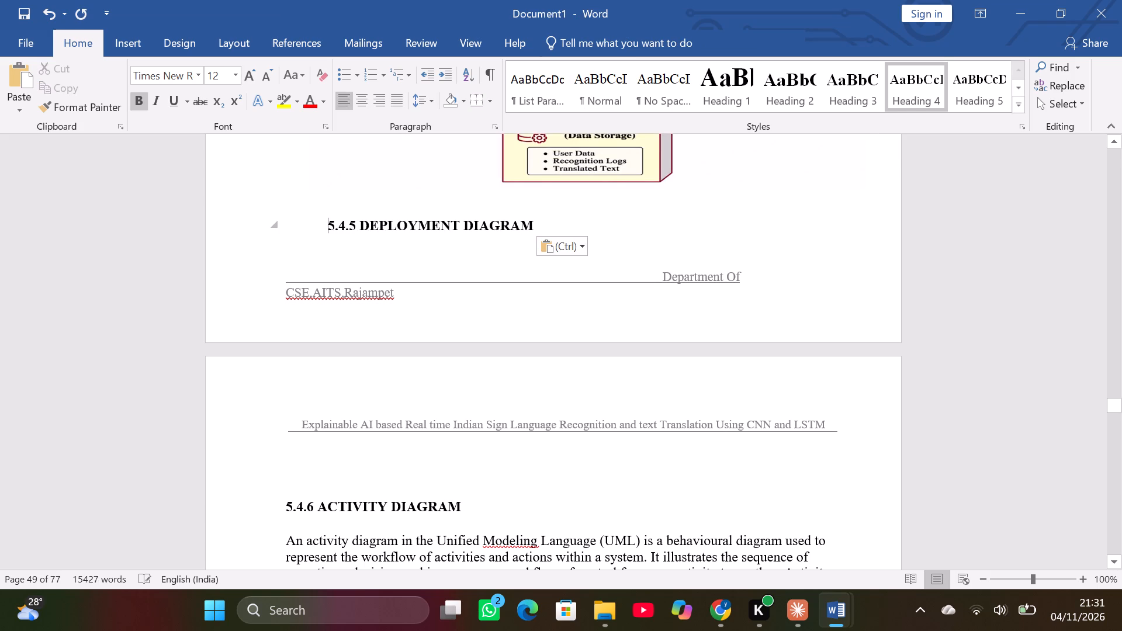
text(Fi)
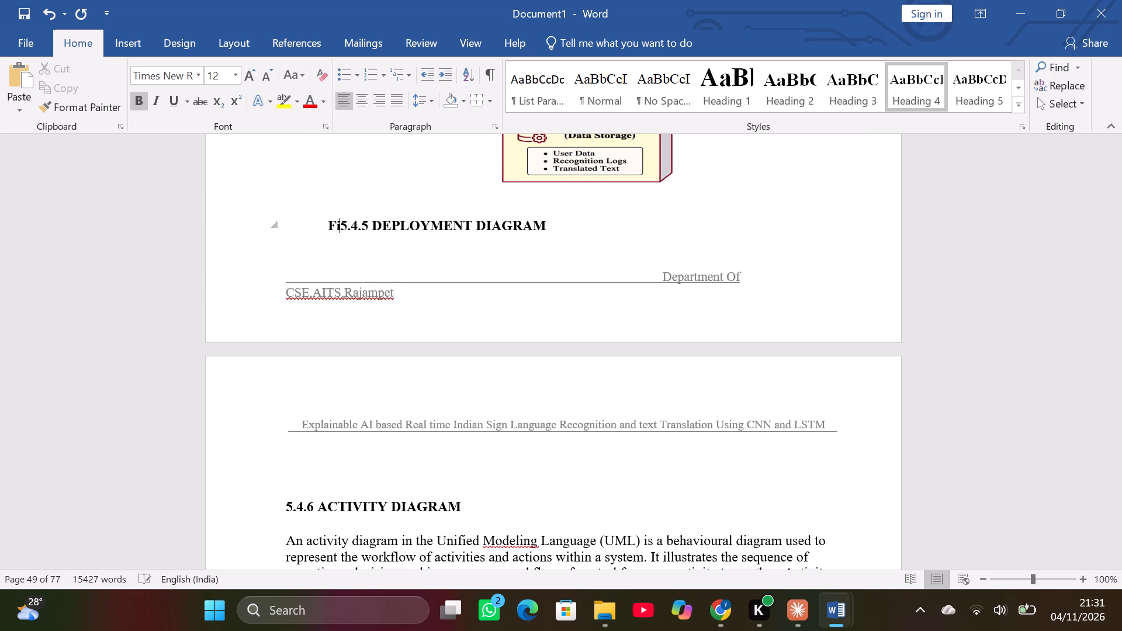
text(g:)
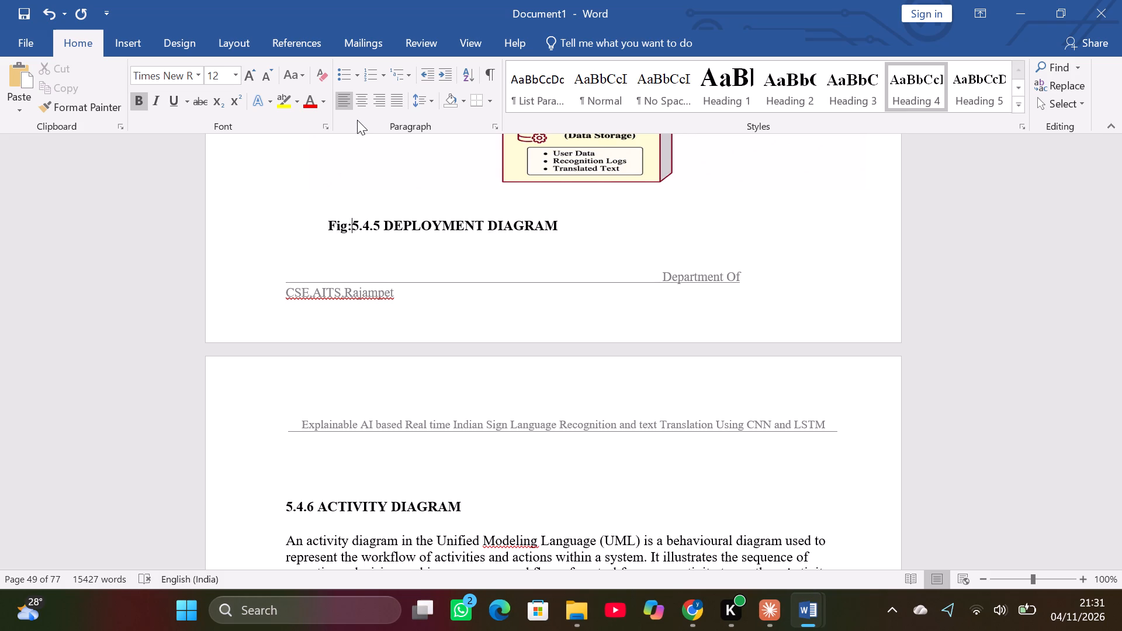
click(362, 101)
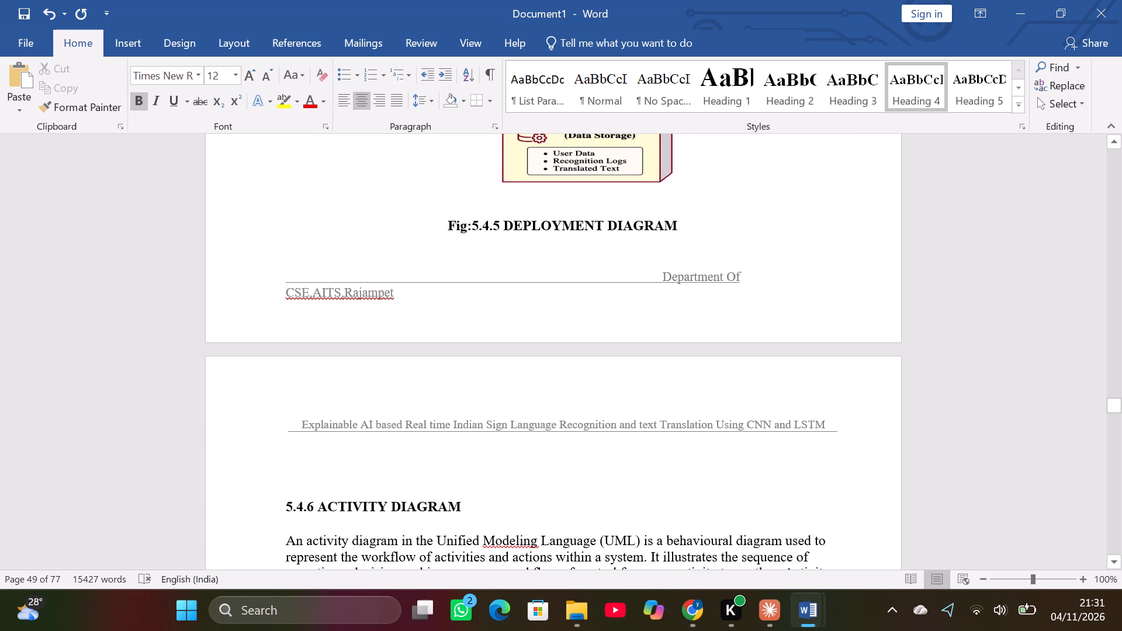
triple_click(455, 228)
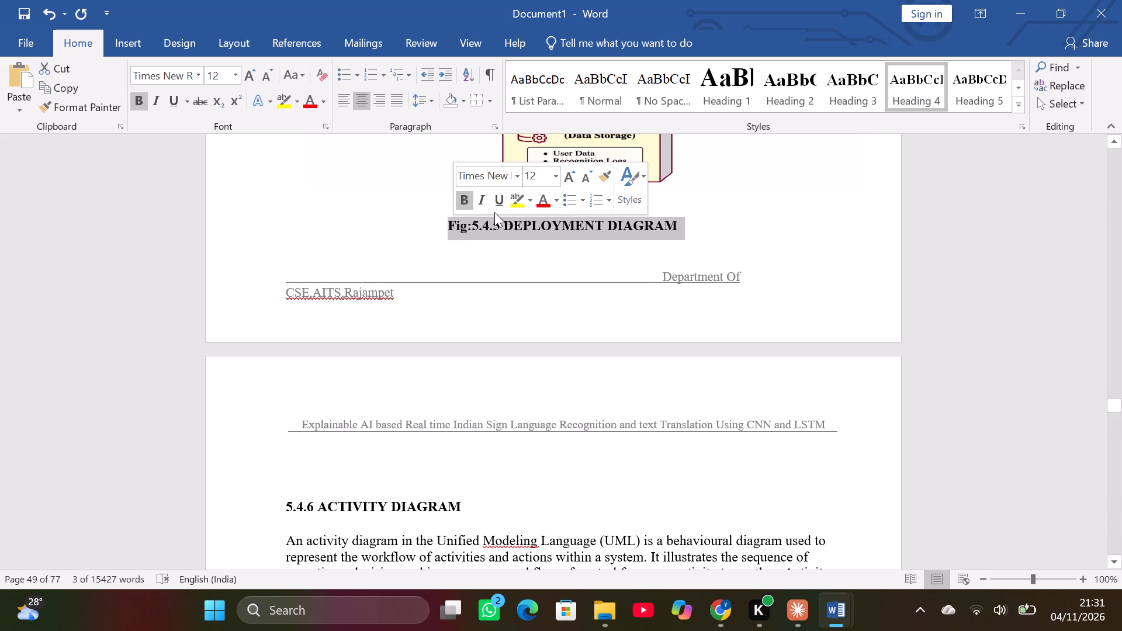
click(538, 223)
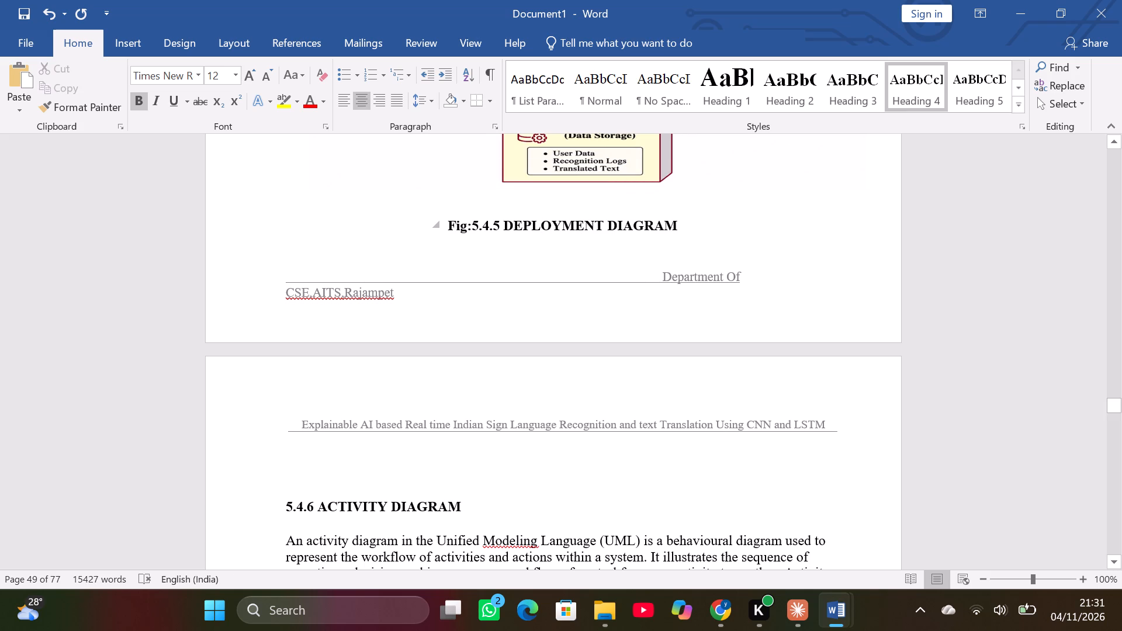
Retype the capitalised words of the deployment diagram caption in title case so it reads "Fig:5.4.5 Deployment Diagram".
click(687, 224)
key(BackSpace)
key(BackSpace)
key(BackSpace)
key(BackSpace)
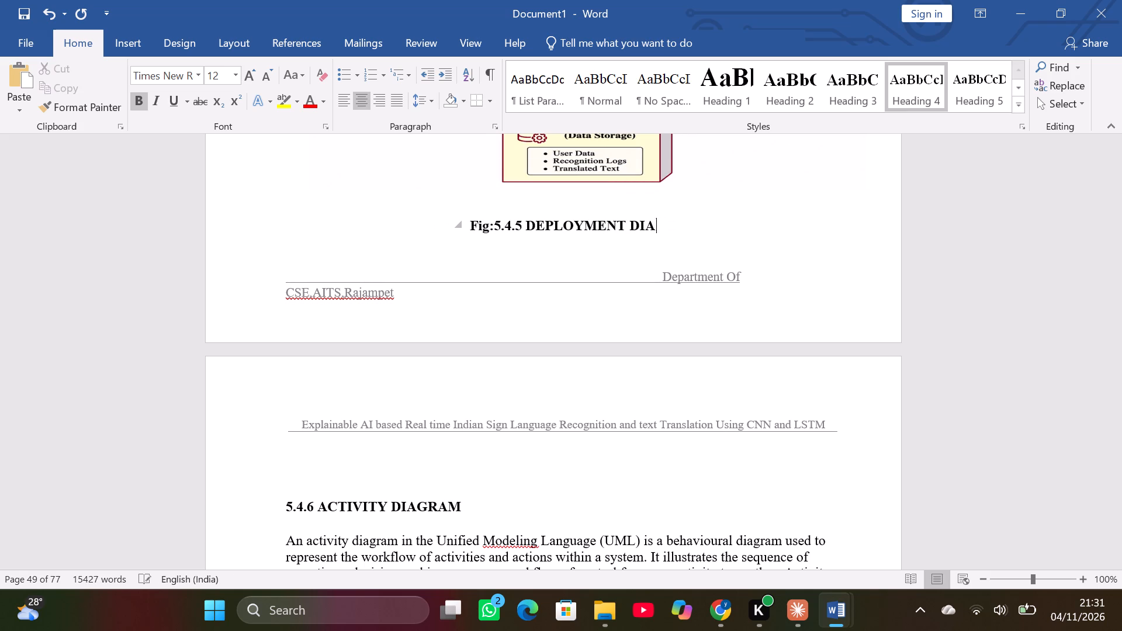
key(BackSpace)
key(BackSpace)
key(BackSpace)
key(BackSpace)
key(BackSpace)
key(BackSpace)
key(BackSpace)
key(BackSpace)
key(BackSpace)
key(BackSpace)
key(BackSpace)
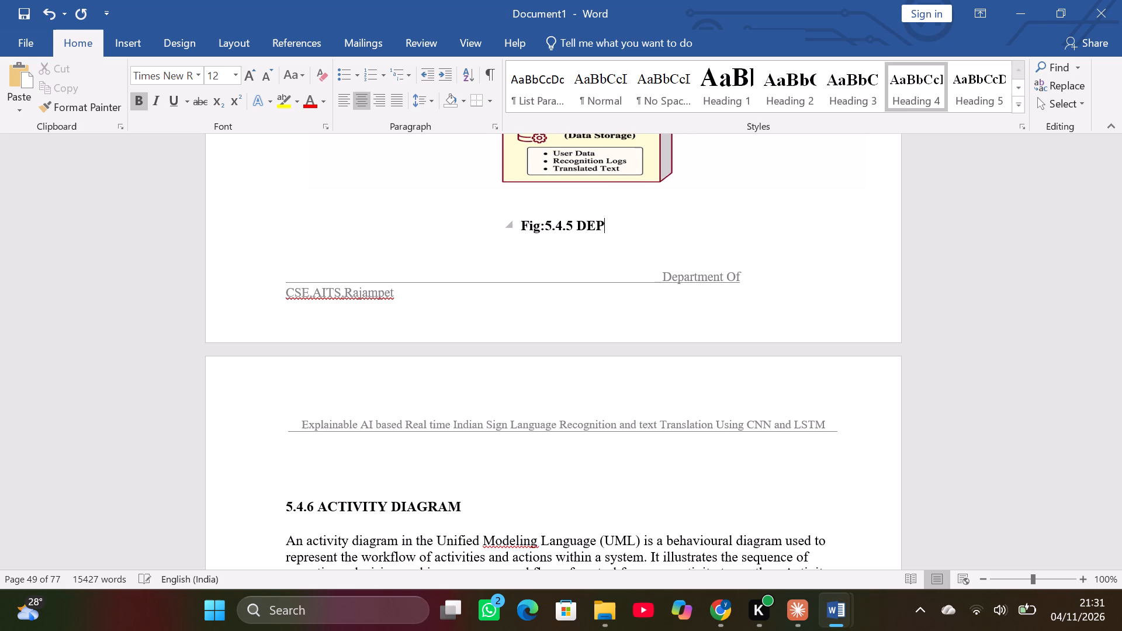
key(BackSpace)
key(BackSpace)
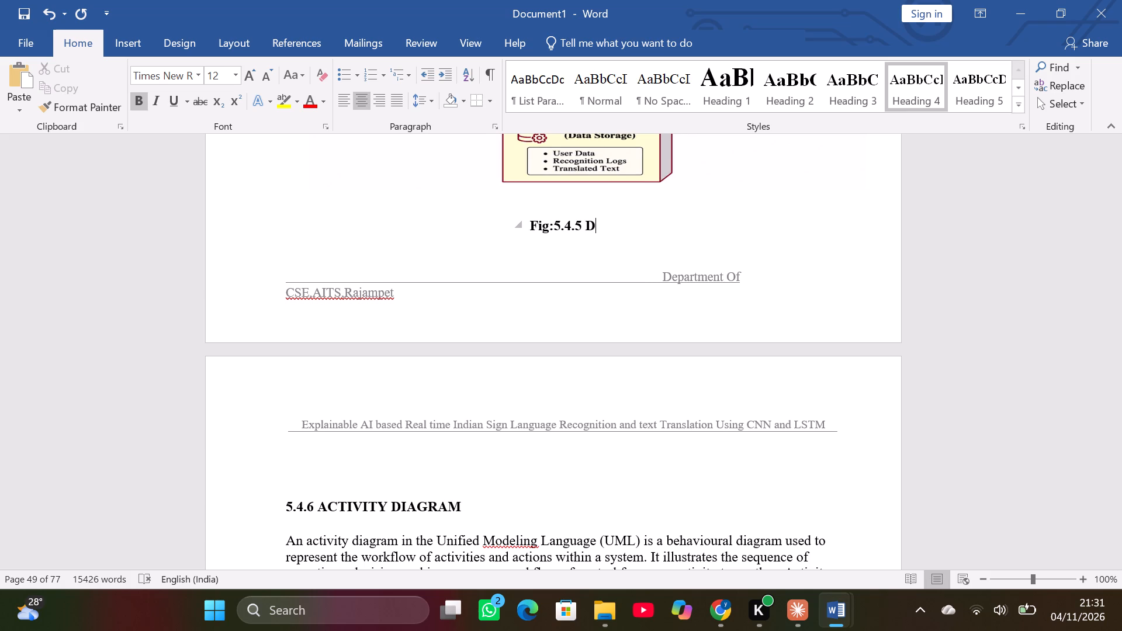
text(eployment)
key(space)
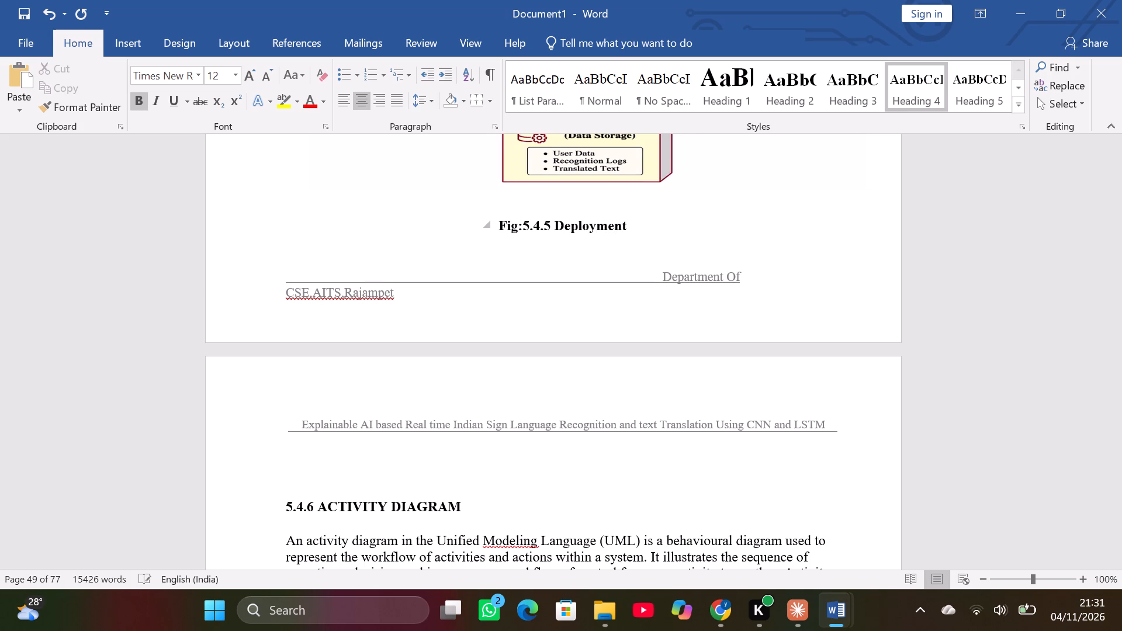
text(Da)
key(BackSpace)
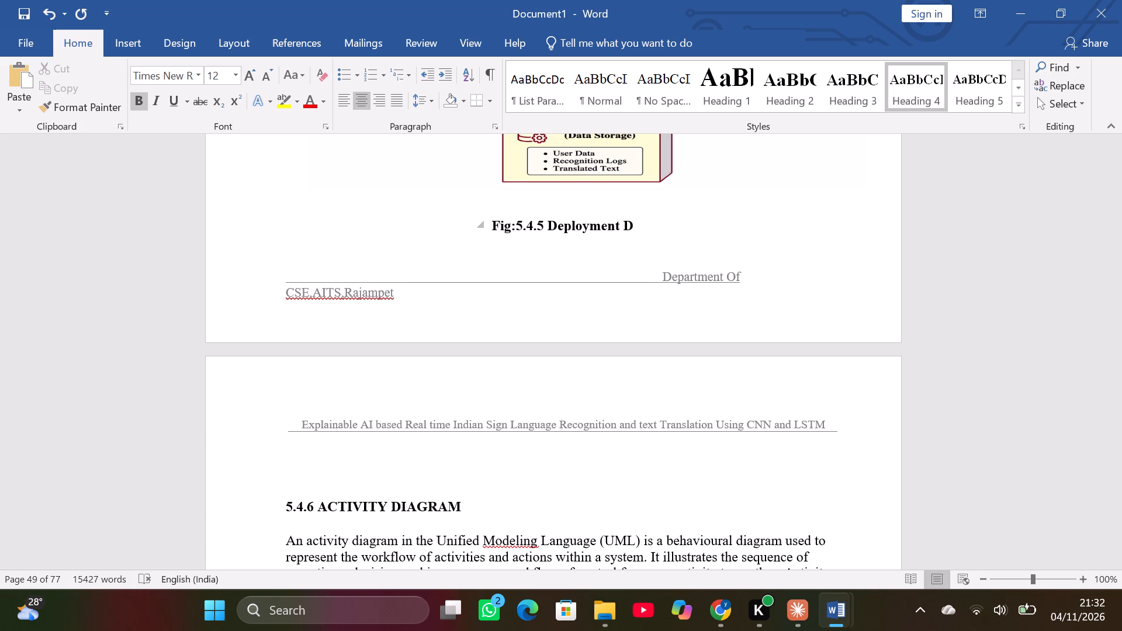
text(ia)
text(gram)
Show the formatting marks and delete the two empty paragraphs above the heading 5.4.6 ACTIVITY DIAGRAM.
scroll(687, 224, down, 9)
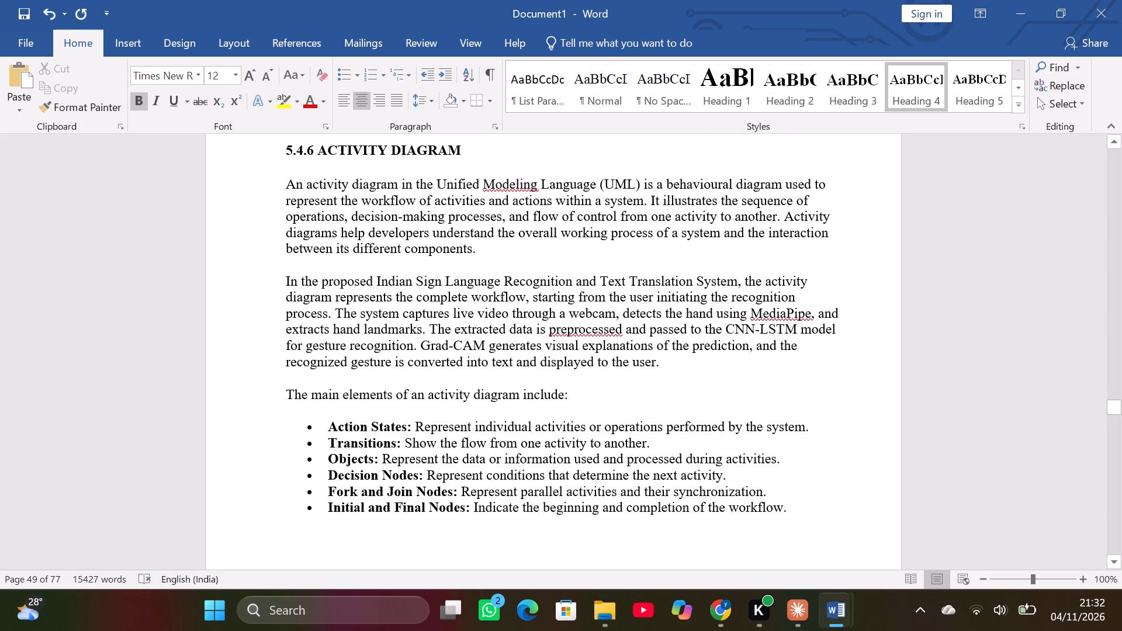
scroll(687, 224, down, 6)
scroll(687, 224, up, 7)
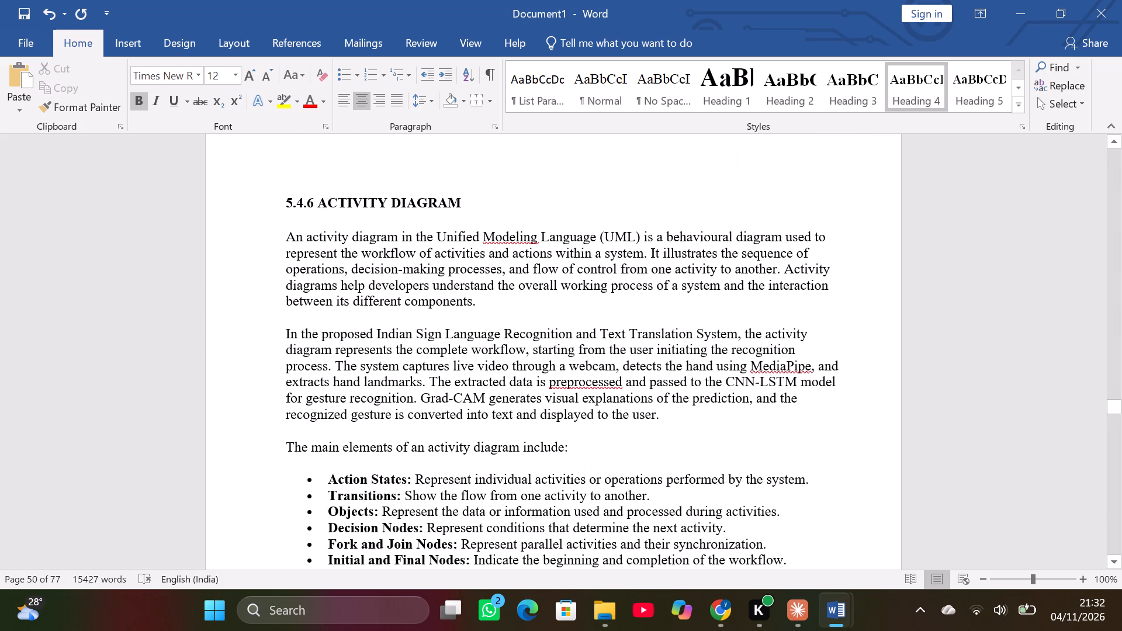
scroll(687, 224, down, 1)
scroll(687, 224, up, 3)
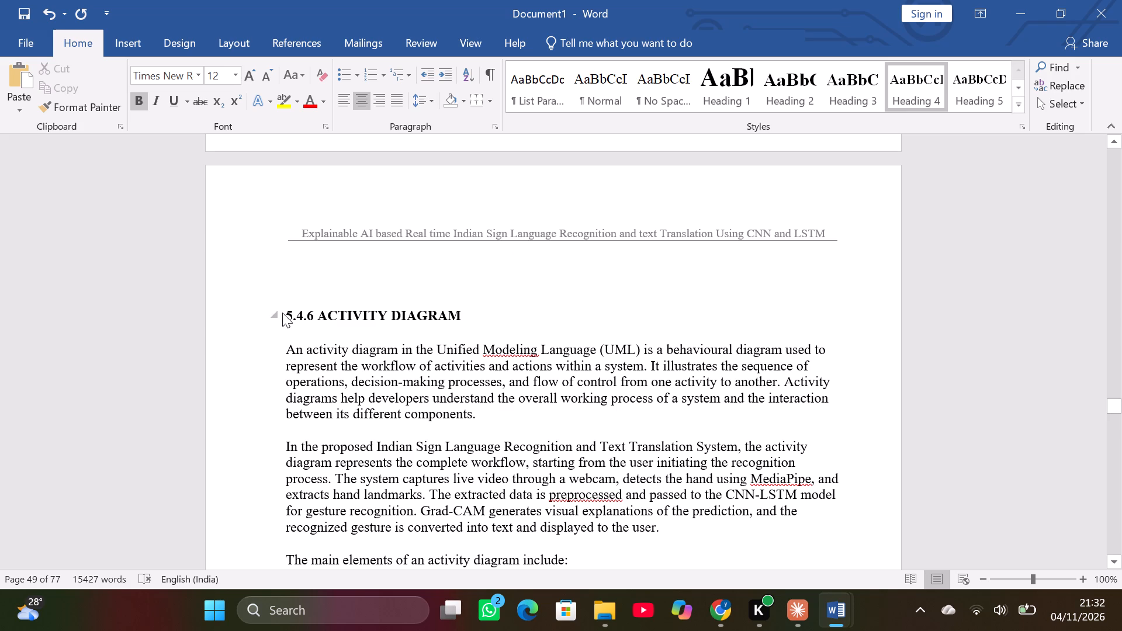
click(488, 74)
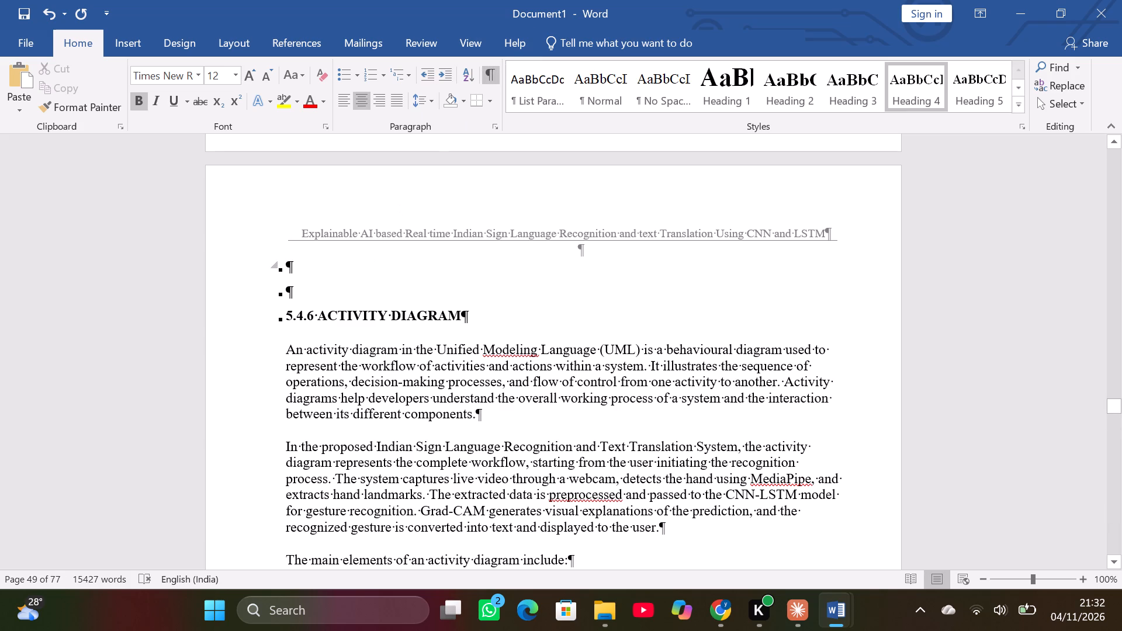
click(360, 283)
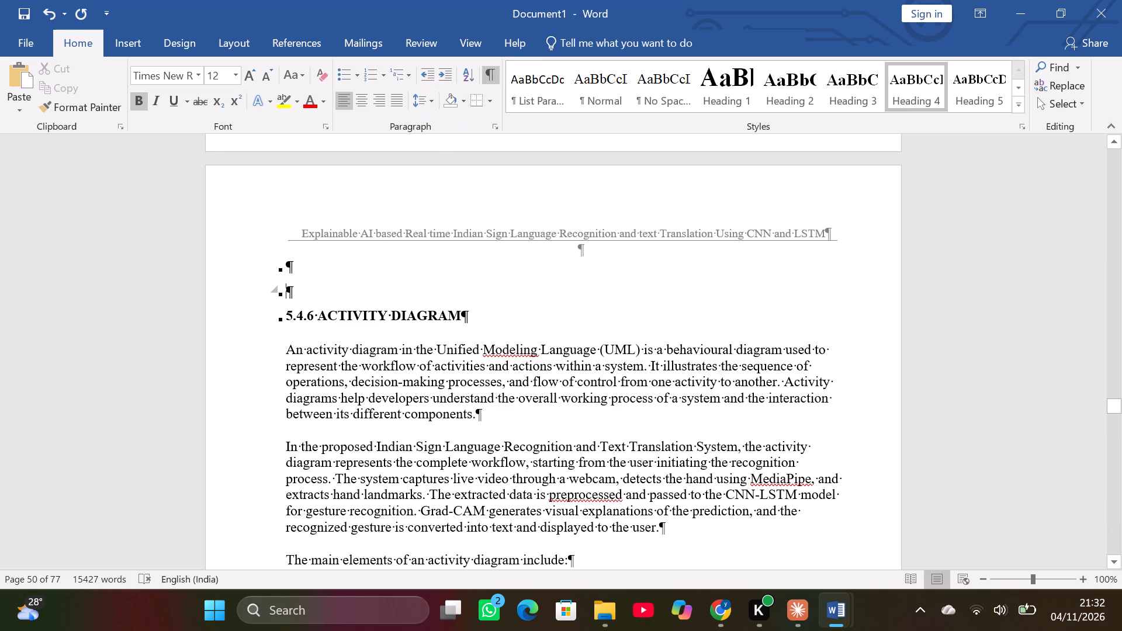
key(Delete)
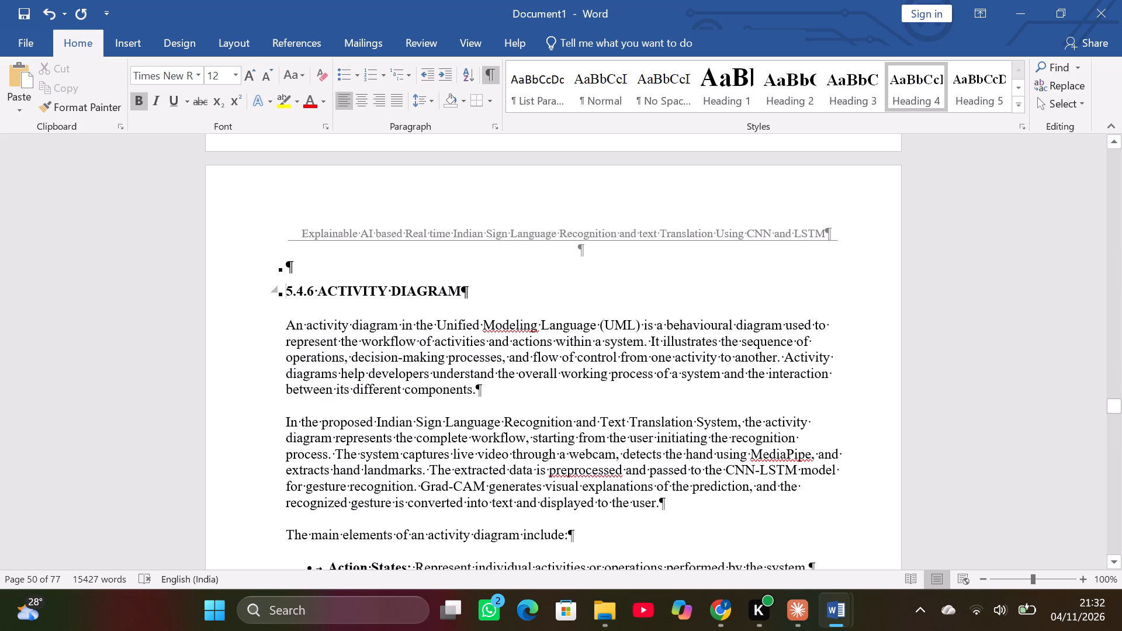
key(BackSpace)
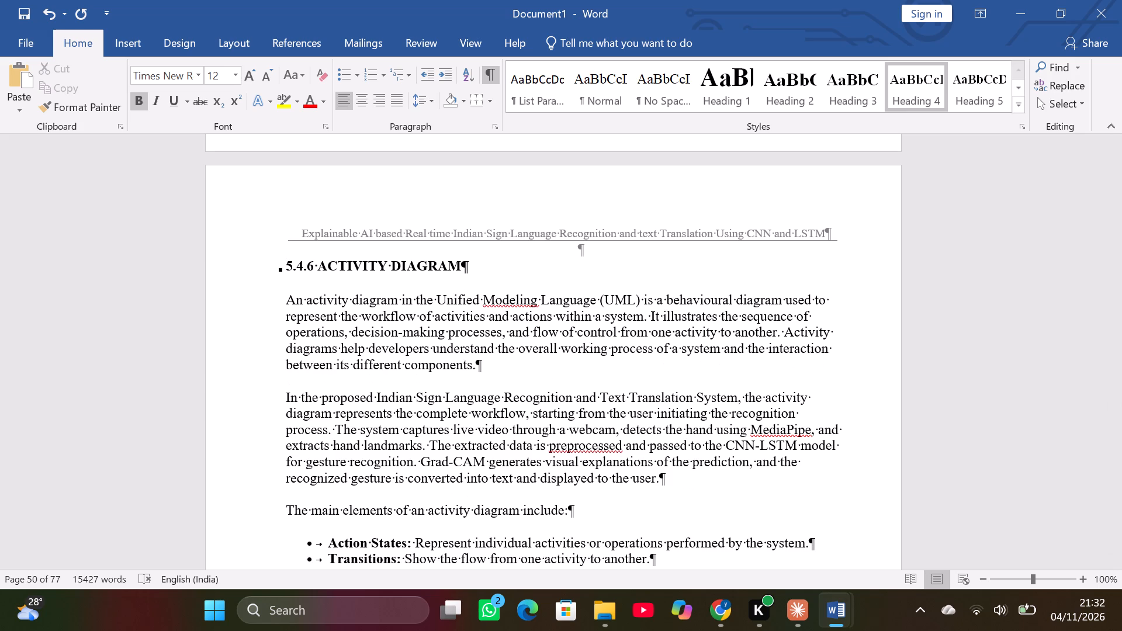
Set 1.5 line spacing from the 5.4.6 ACTIVITY DIAGRAM heading through its last bullet, and hide the formatting marks.
double_click(286, 265)
drag(286, 265, 297, 275)
drag(297, 275, 485, 511)
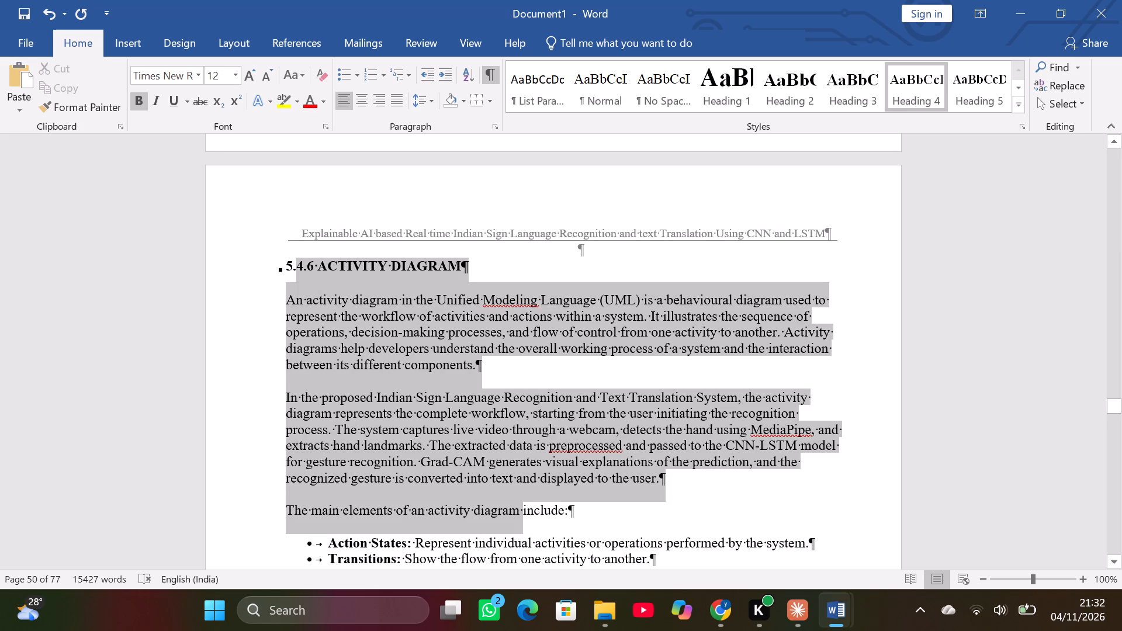
drag(485, 511, 517, 553)
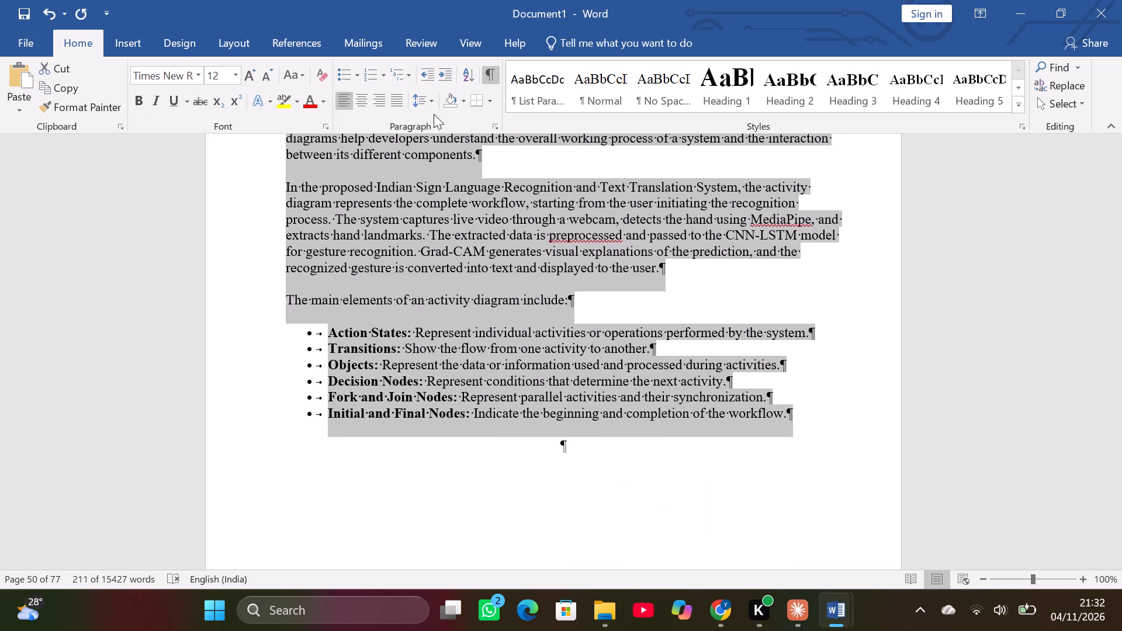
click(431, 108)
click(442, 160)
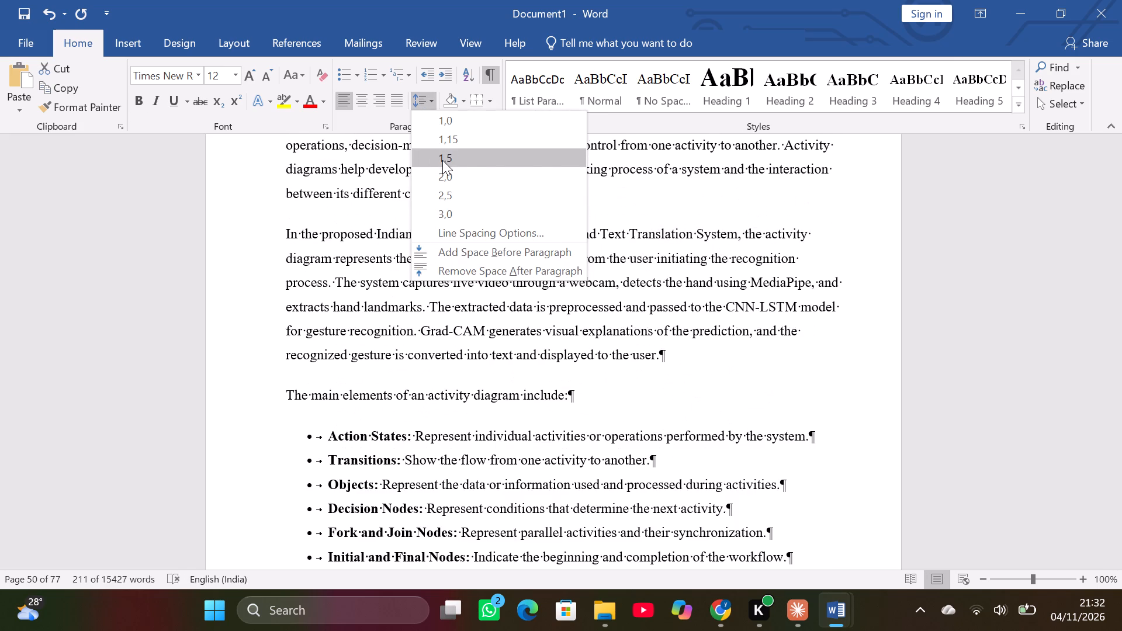
click(455, 221)
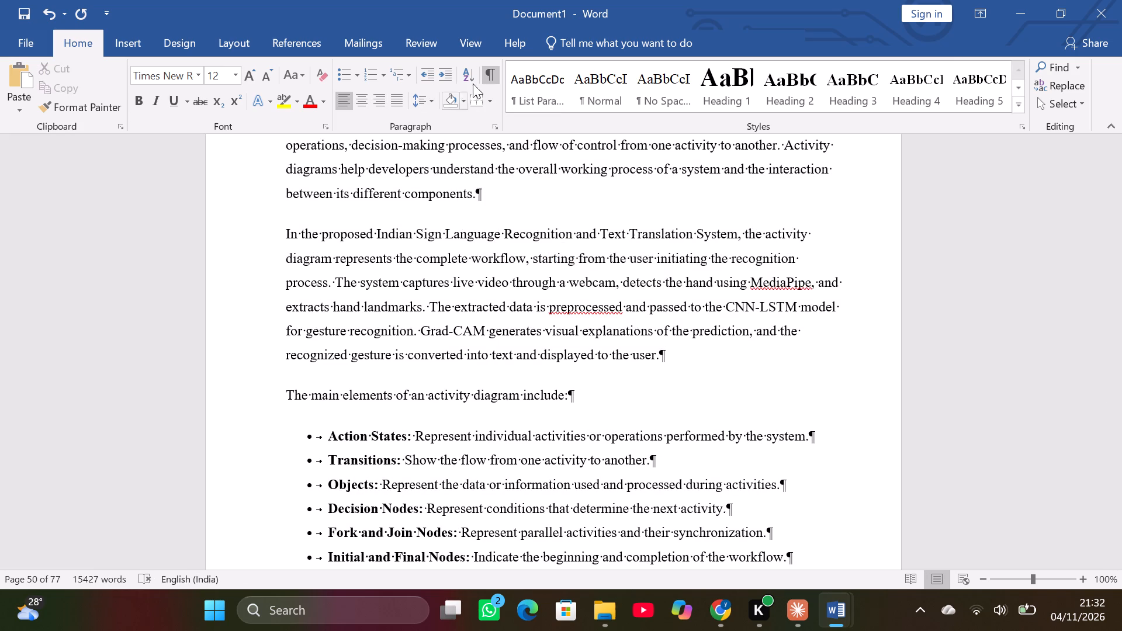
click(497, 77)
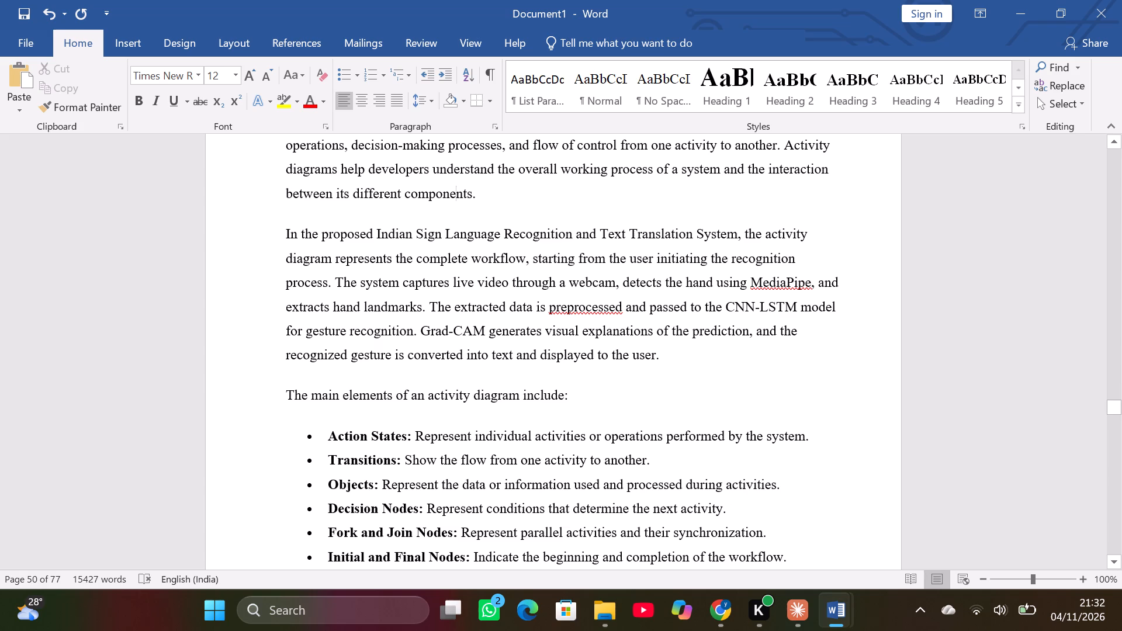
Cut the old image-tampering activity diagram picture from section 5.4.6.
scroll(510, 273, down, 14)
scroll(510, 273, up, 5)
scroll(510, 273, down, 12)
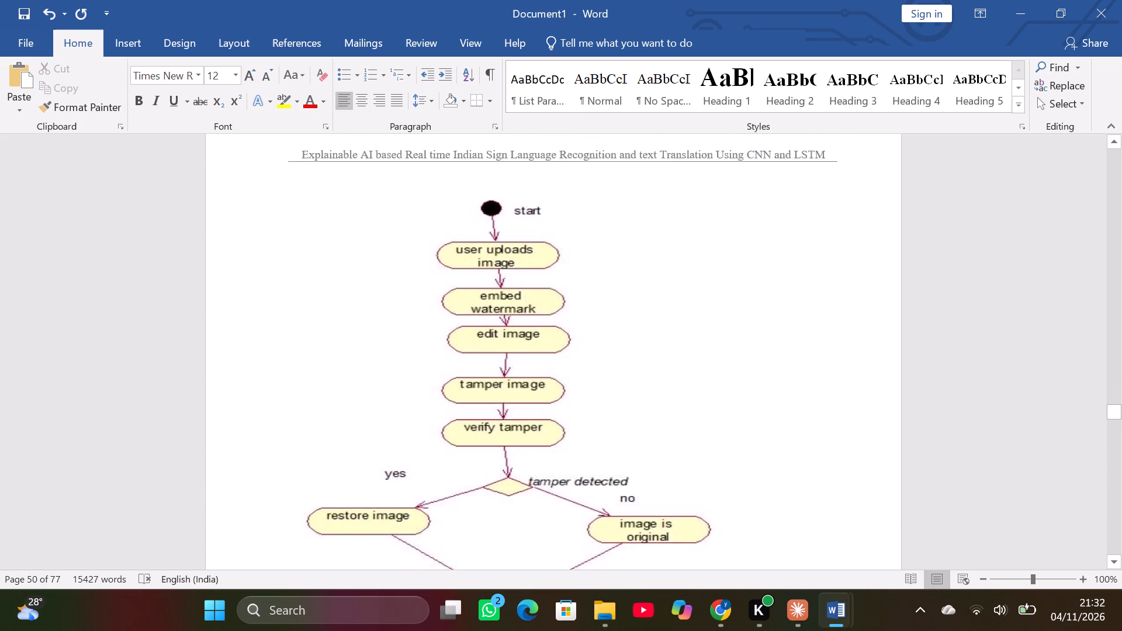
click(515, 299)
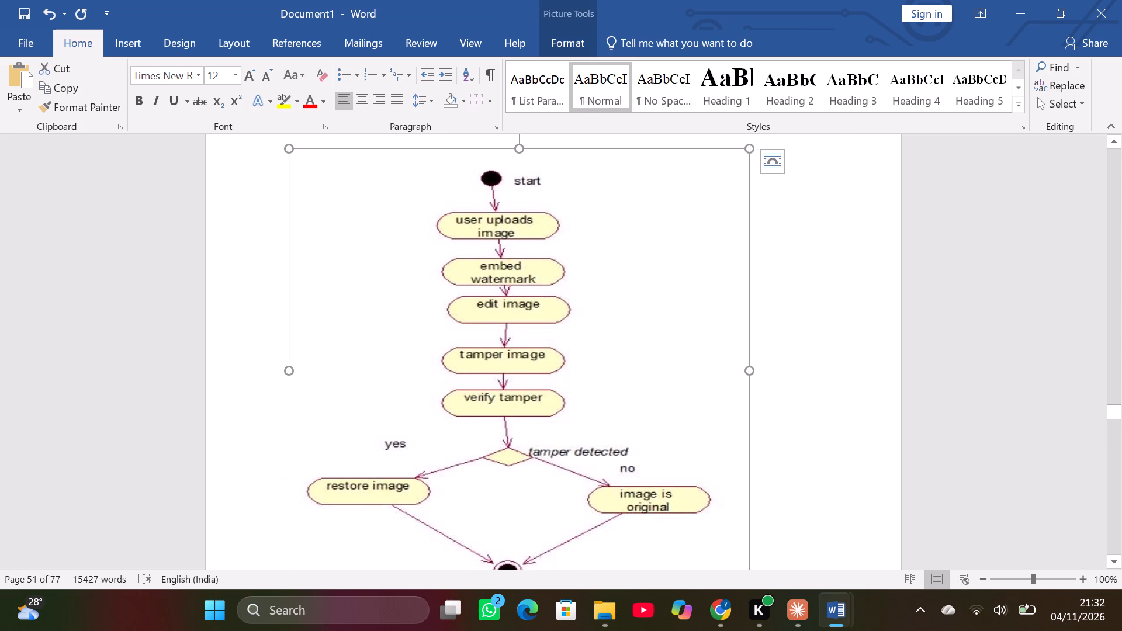
key(ctrl+x)
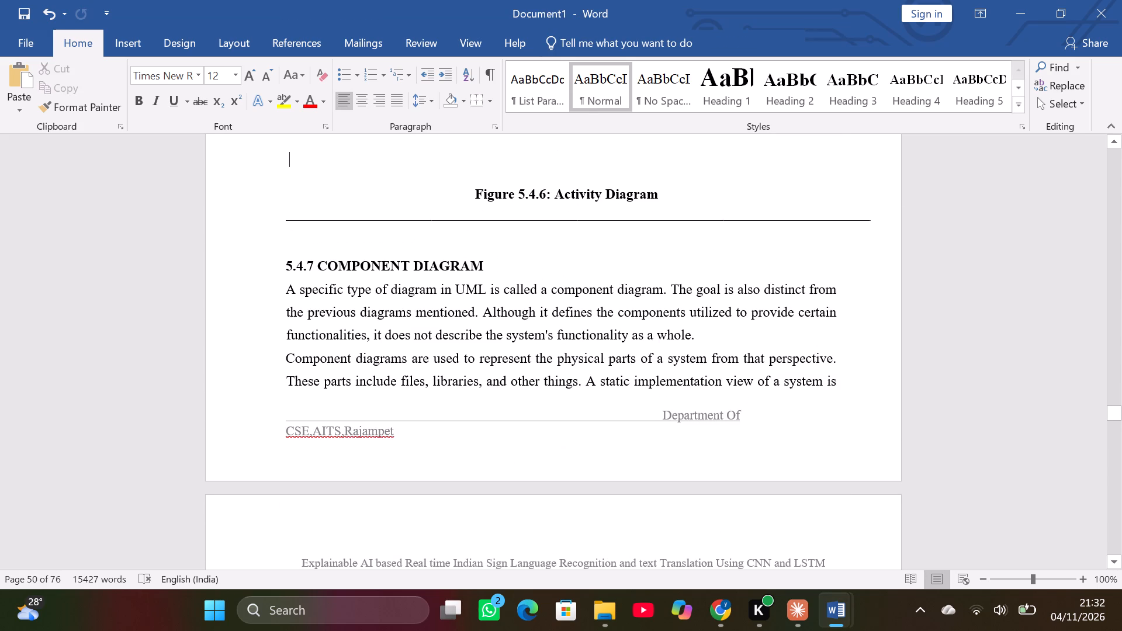
click(785, 620)
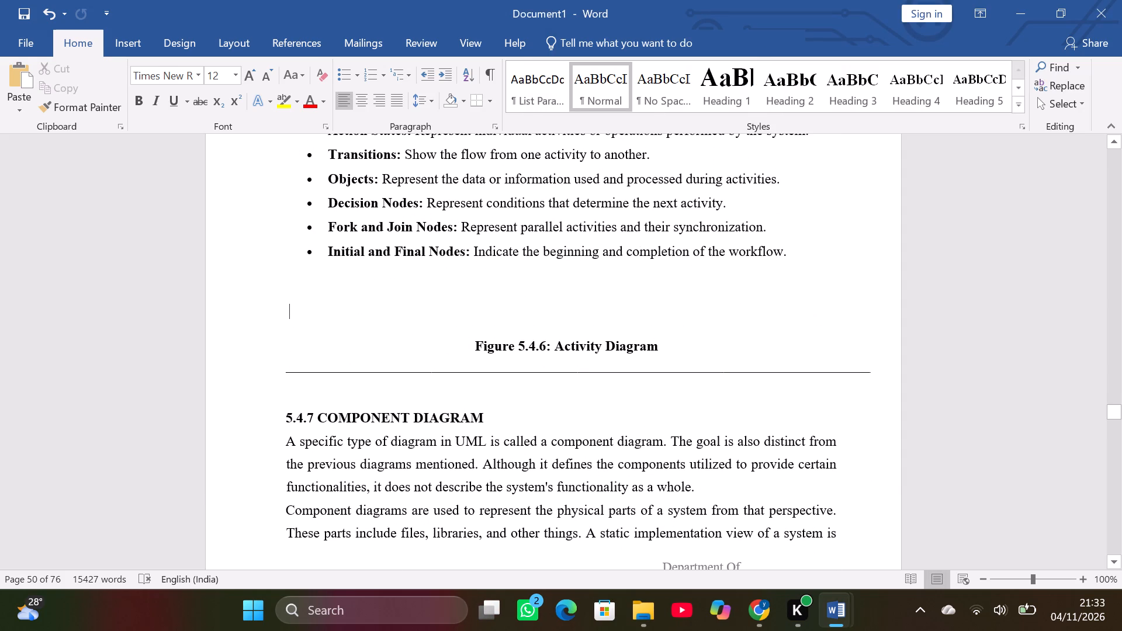
double_click(879, 374)
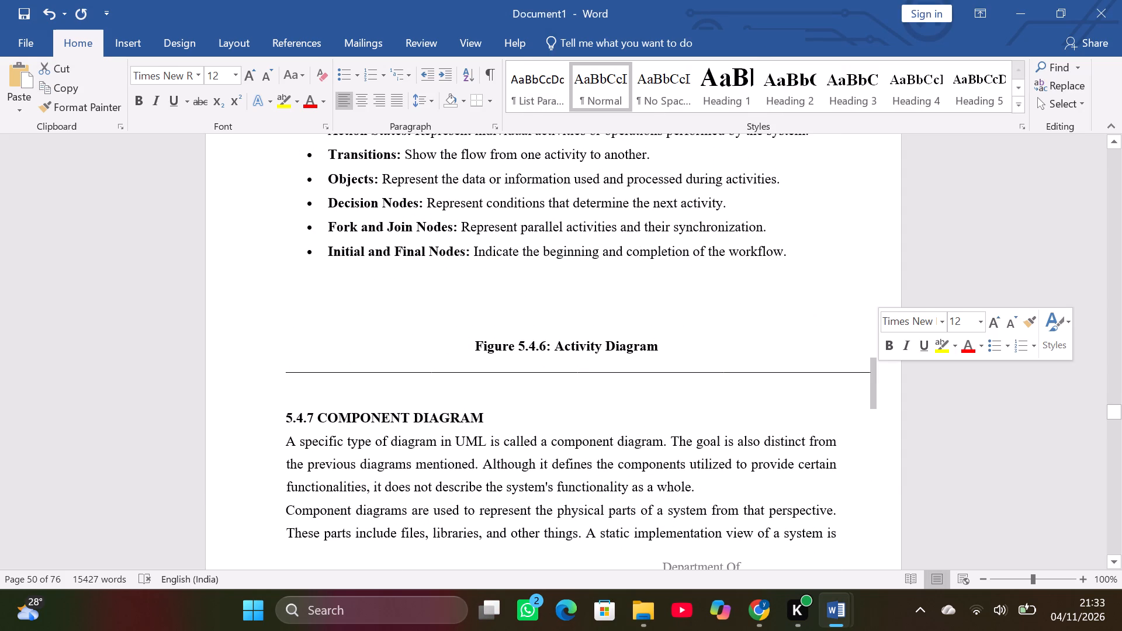
key(BackSpace)
key(BackSpace)
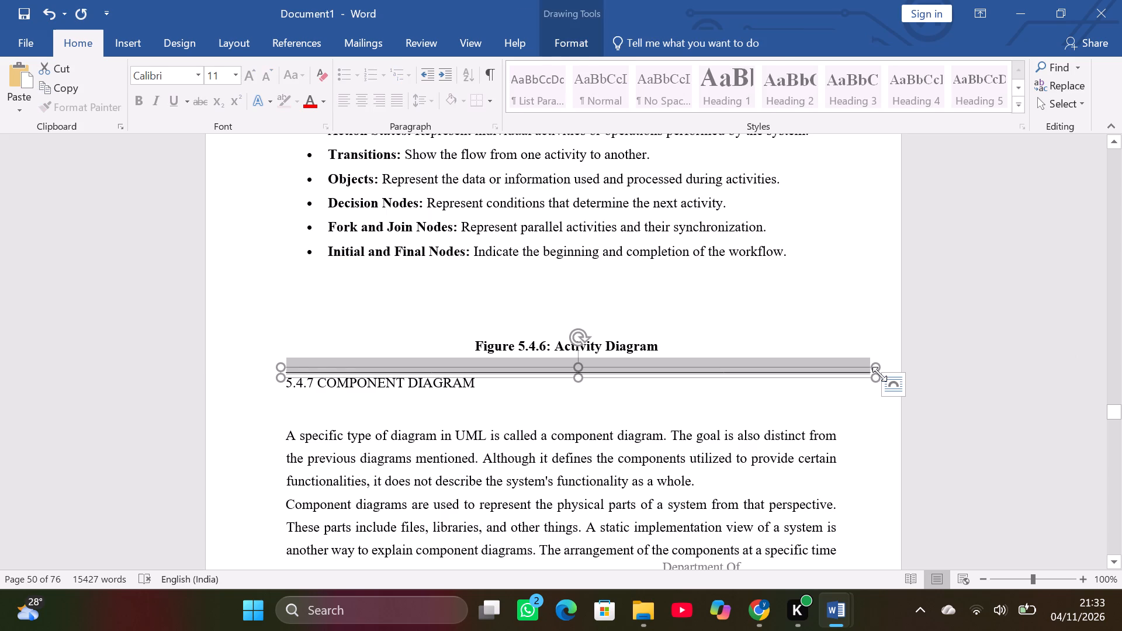
key(BackSpace)
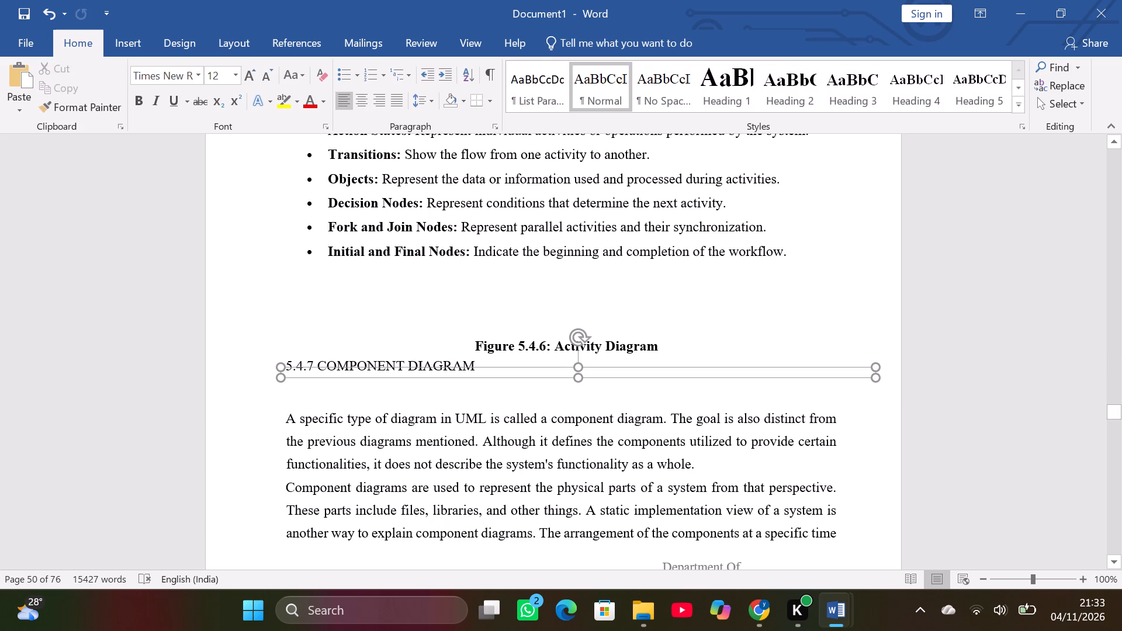
click(868, 405)
Review the pages from the component diagram and ER diagram sections through to the Chapter 6 title.
scroll(868, 405, down, 15)
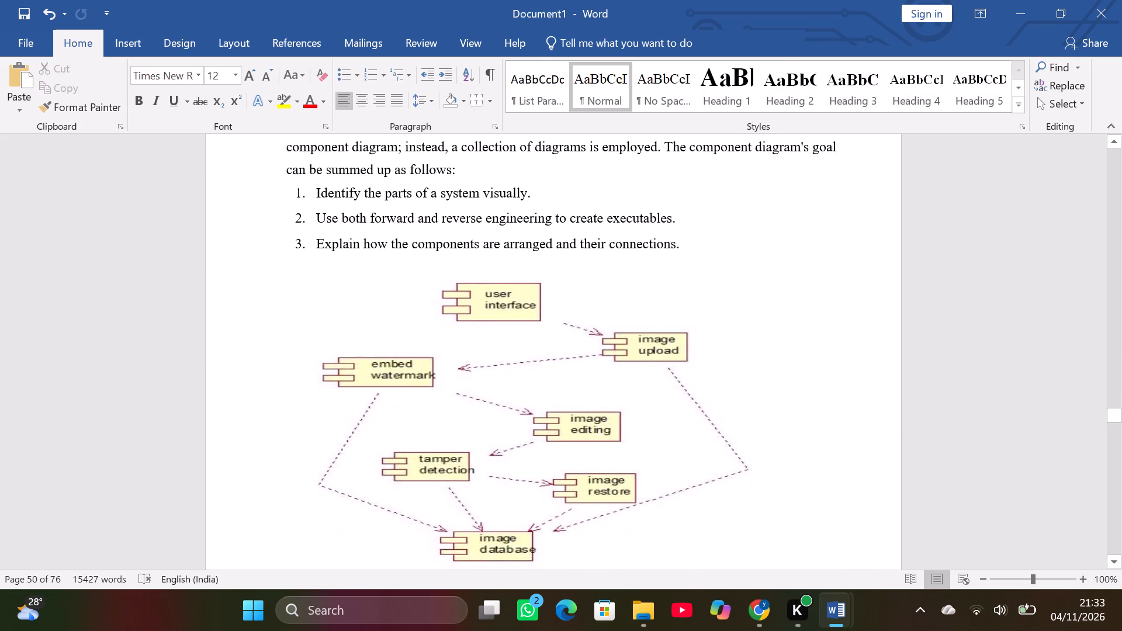
scroll(868, 405, up, 4)
scroll(868, 405, down, 18)
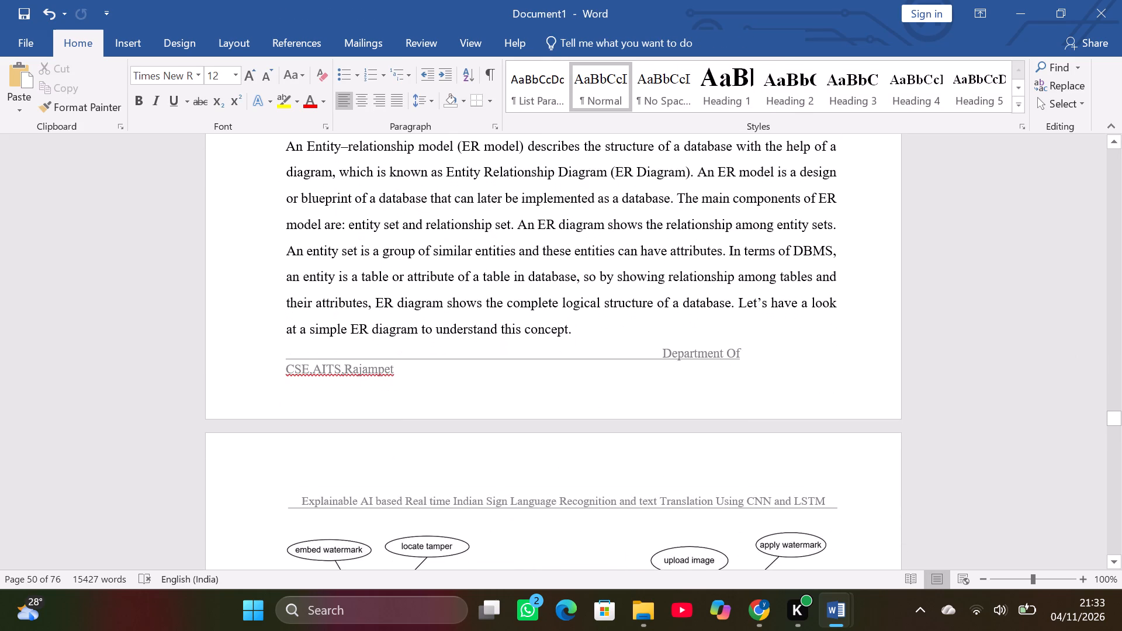
scroll(868, 405, down, 17)
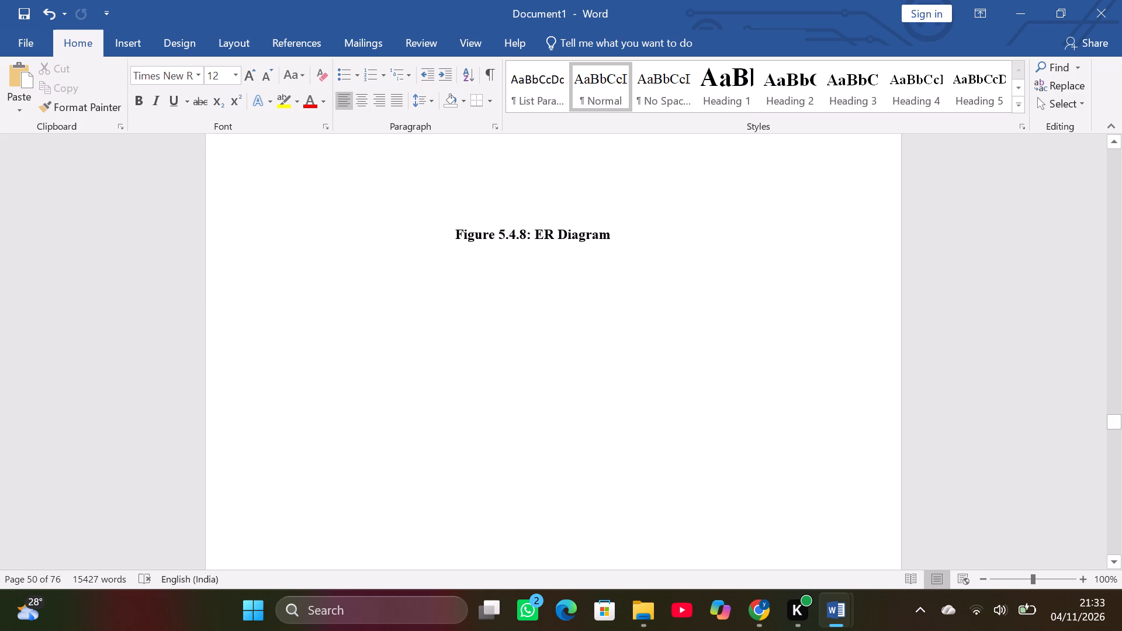
scroll(868, 405, down, 14)
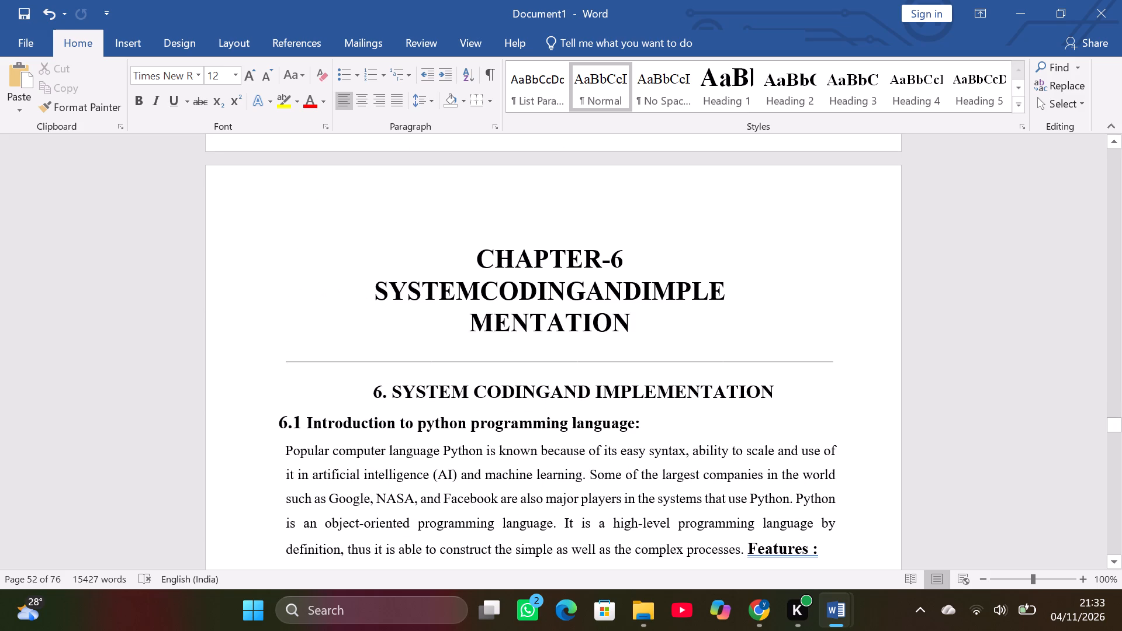
Separate the run-together words of the Chapter 6 title into SYSTEM CODING AND IMPLEMENTATION and start it on its own line below CHAPTER-6.
click(484, 291)
key(space)
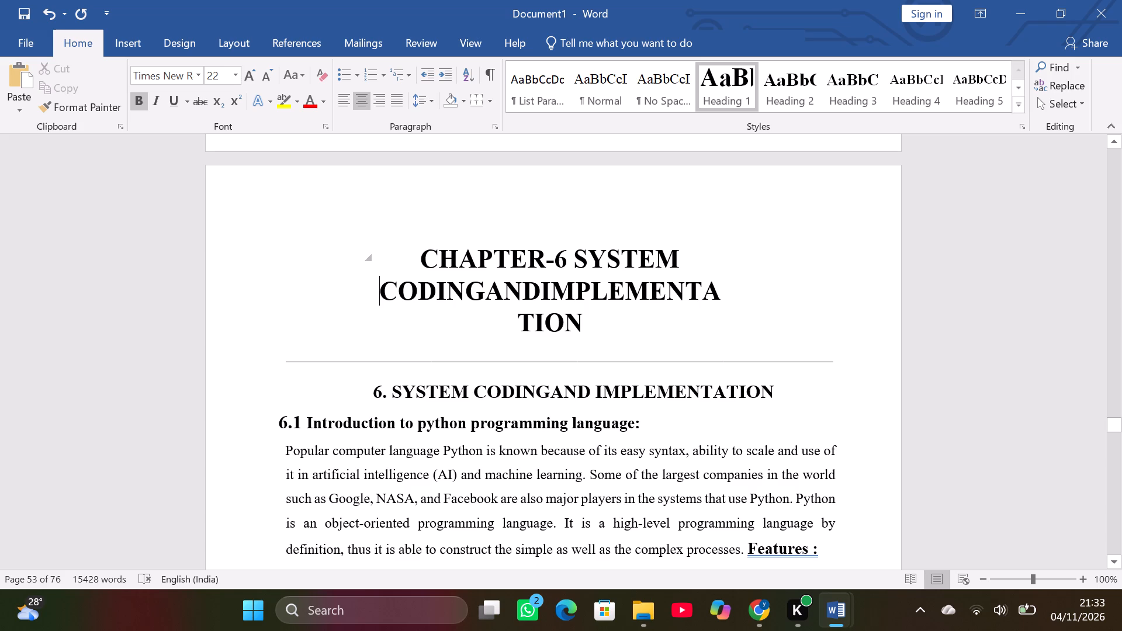
click(485, 289)
key(space)
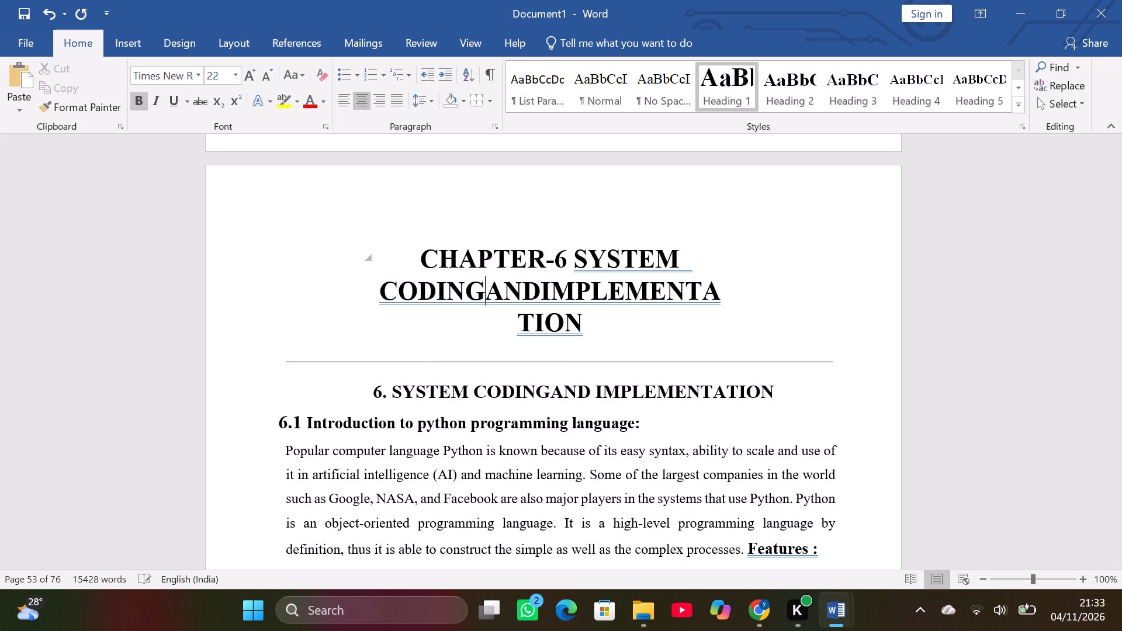
key(space)
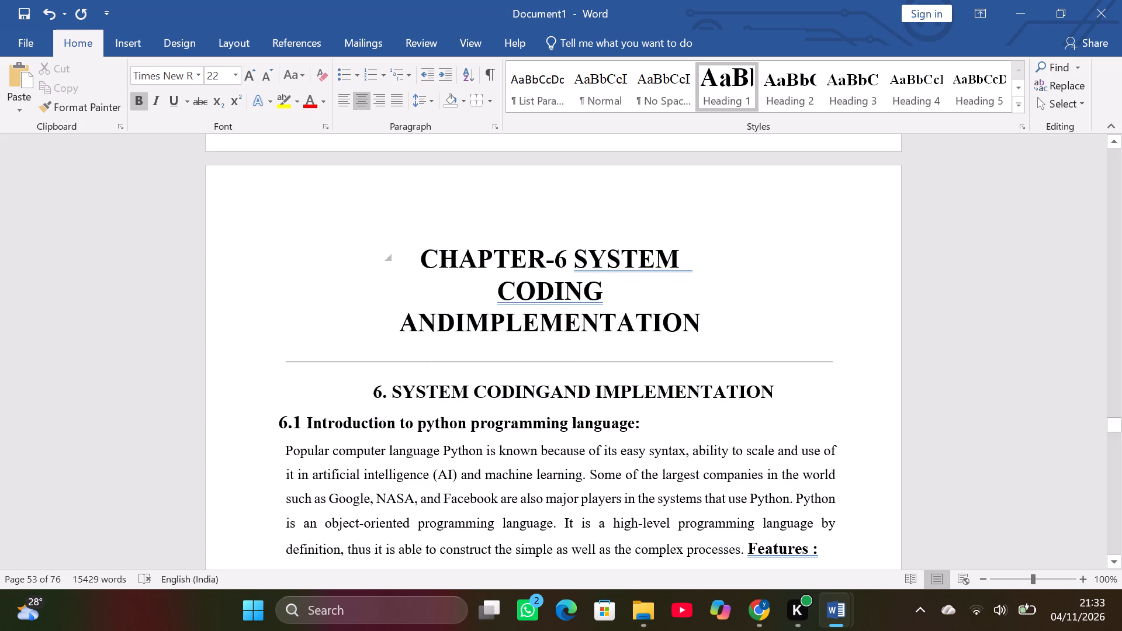
click(455, 323)
key(space)
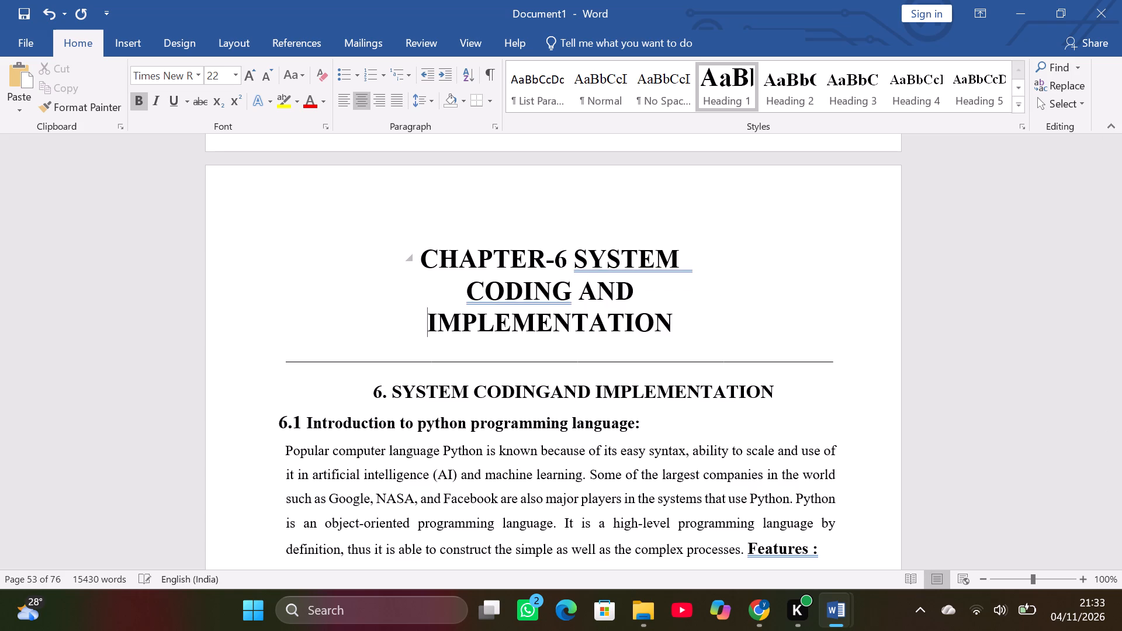
click(567, 264)
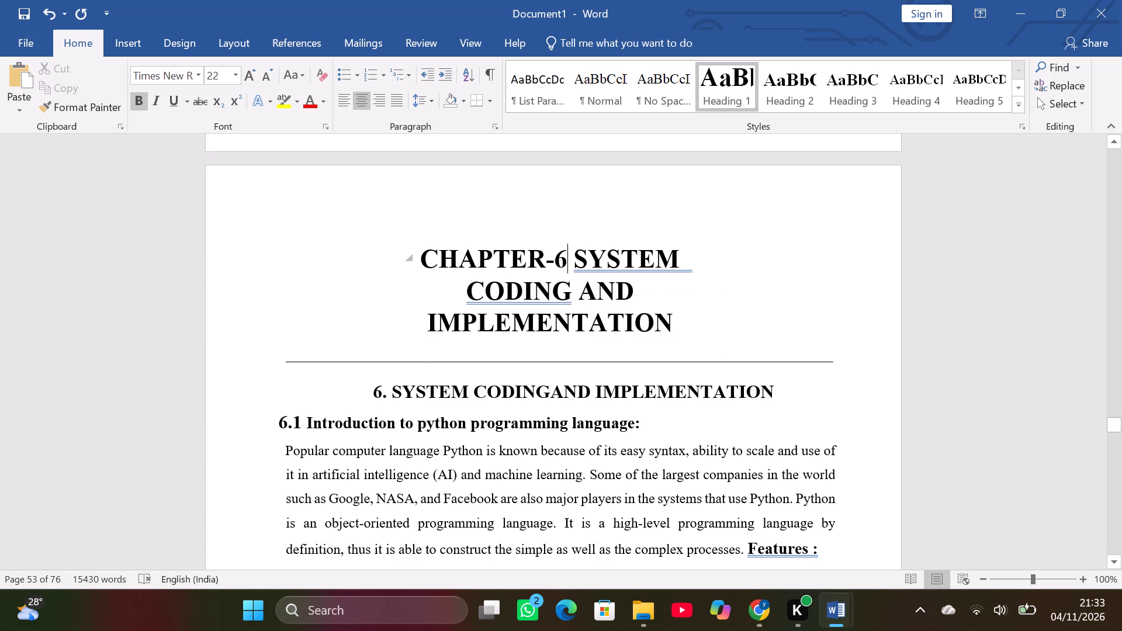
key(Return)
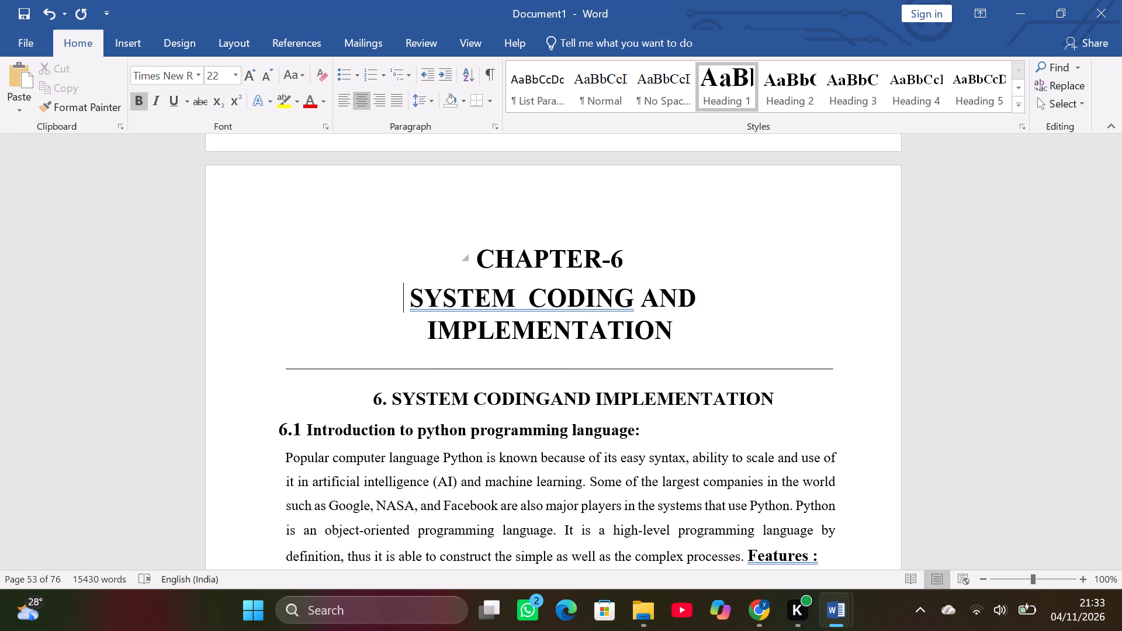
Insert nine blank lines above CHAPTER-6 to move the chapter title down the page.
key(Up)
key(Return)
key(Return)
key(Return)
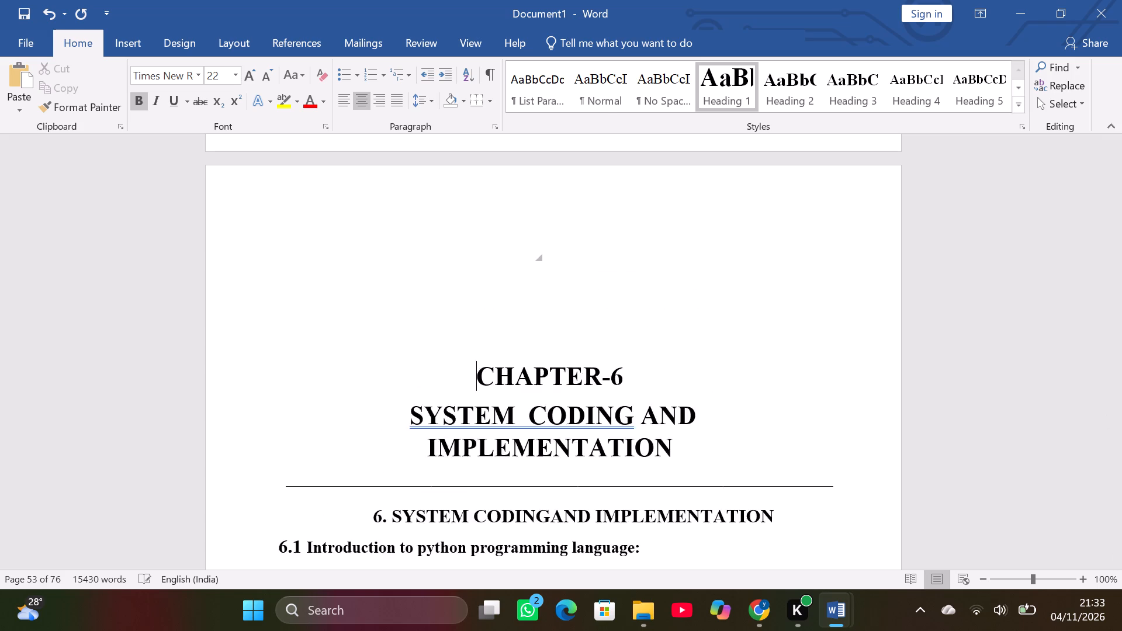
key(Return)
key(Return)
key(Return)
key(Return)
key(Return)
key(Return)
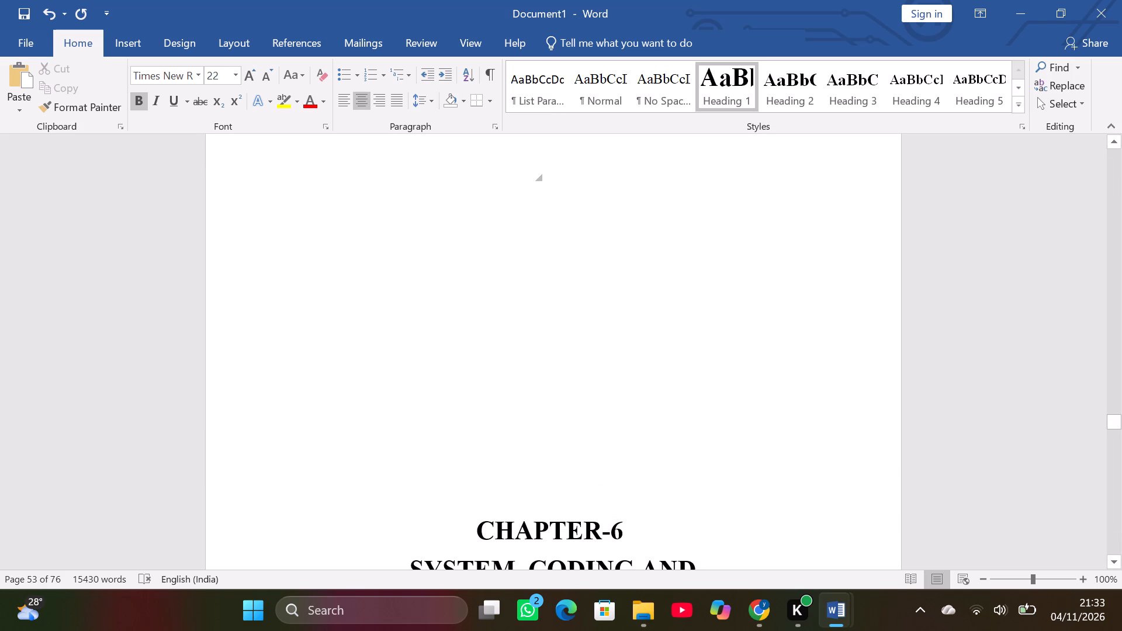
scroll(567, 264, down, 20)
scroll(567, 264, down, 3)
scroll(567, 264, up, 16)
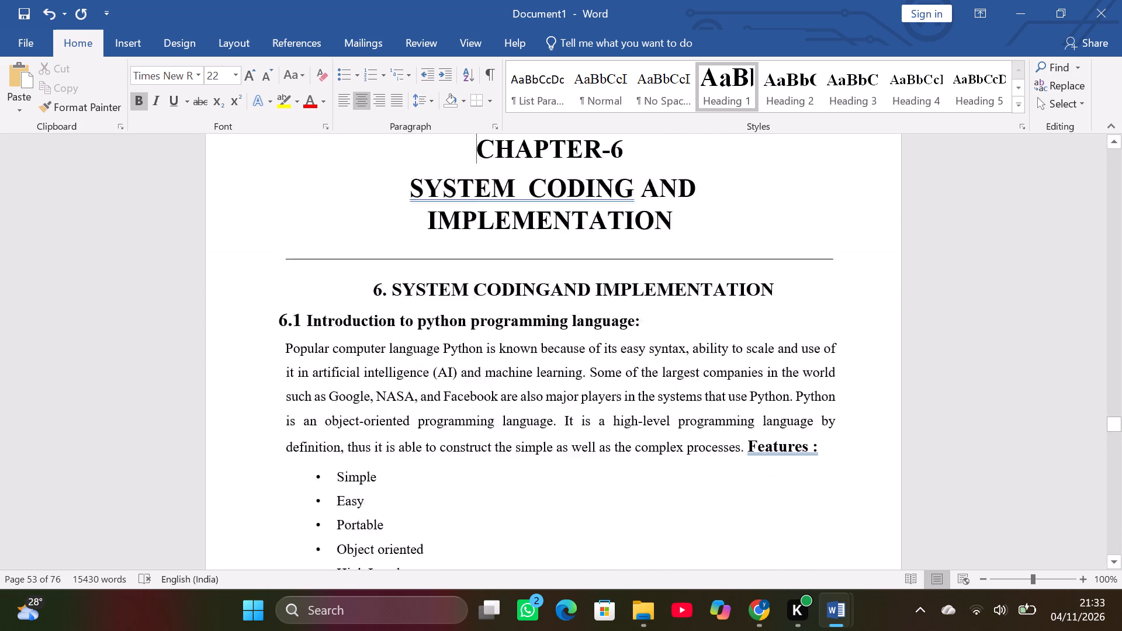
Delete the horizontal line beneath the Chapter 6 title.
scroll(567, 264, down, 2)
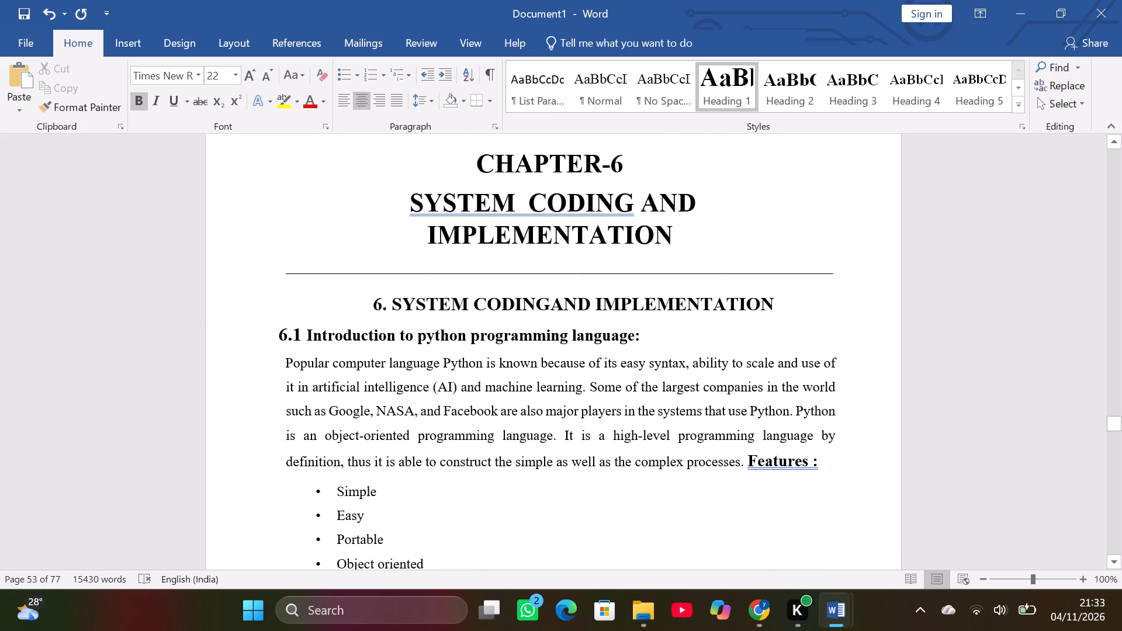
triple_click(520, 270)
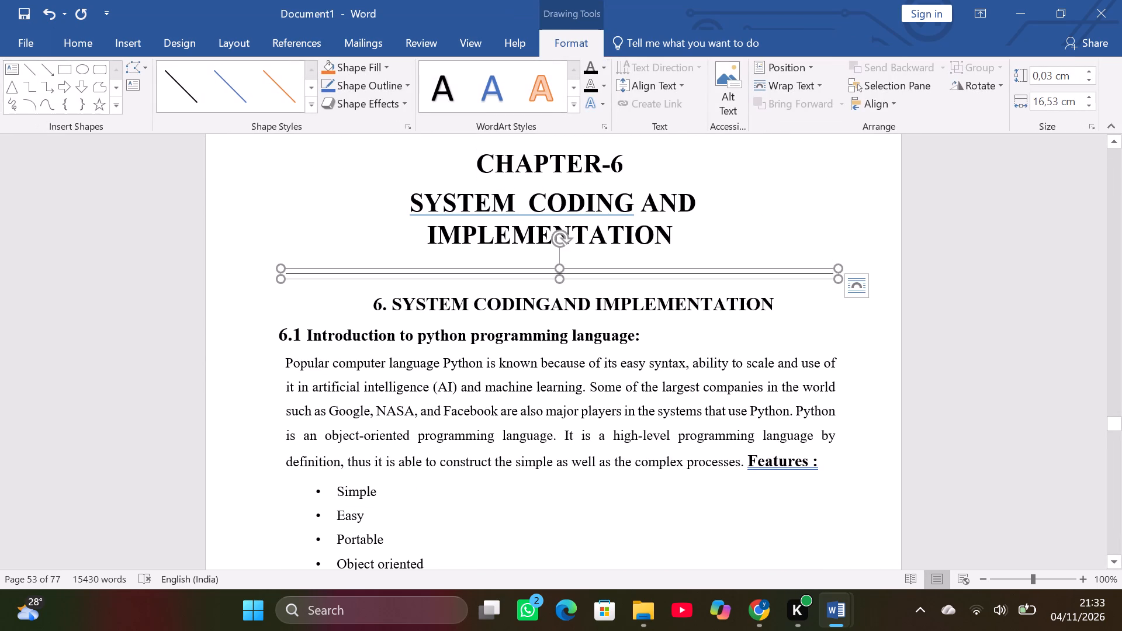
key(BackSpace)
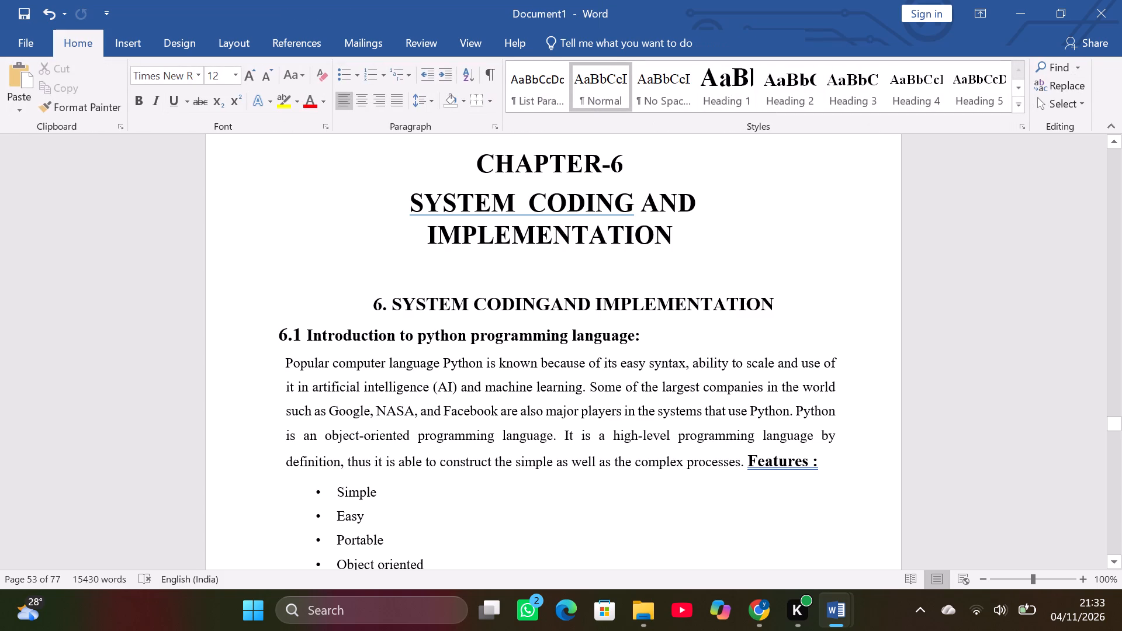
Add eleven blank lines below the Chapter 6 title so the section 6 heading and its text start on the following page.
key(Return)
key(Return)
key(Return)
key(Return)
key(Return)
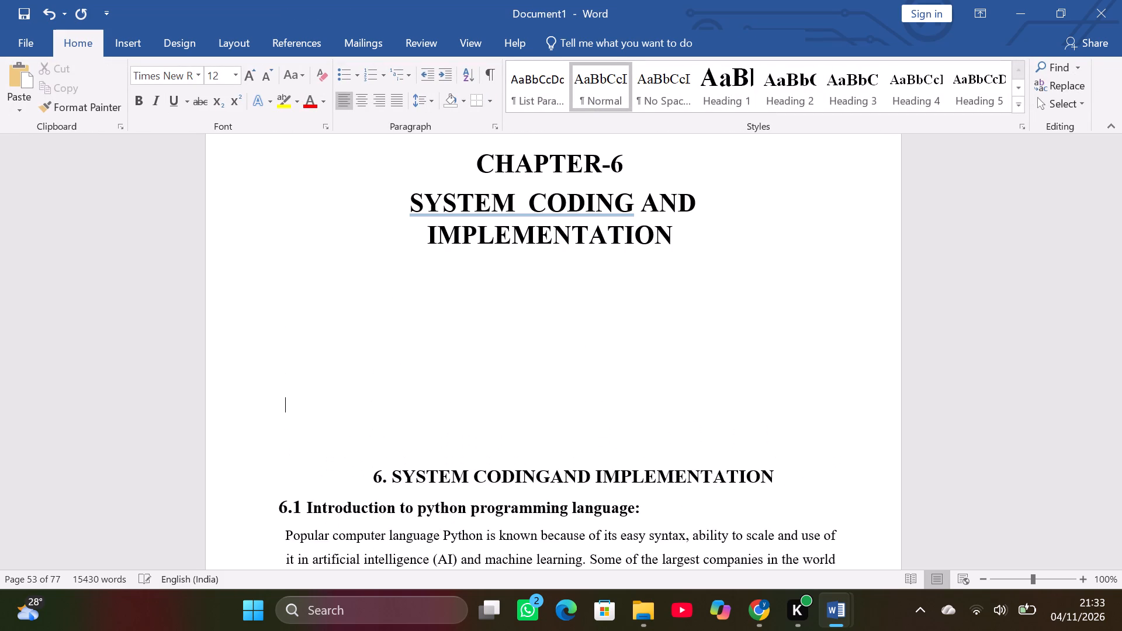
key(Return)
key(Return)
key(Return)
key(Return)
key(Return)
key(Return)
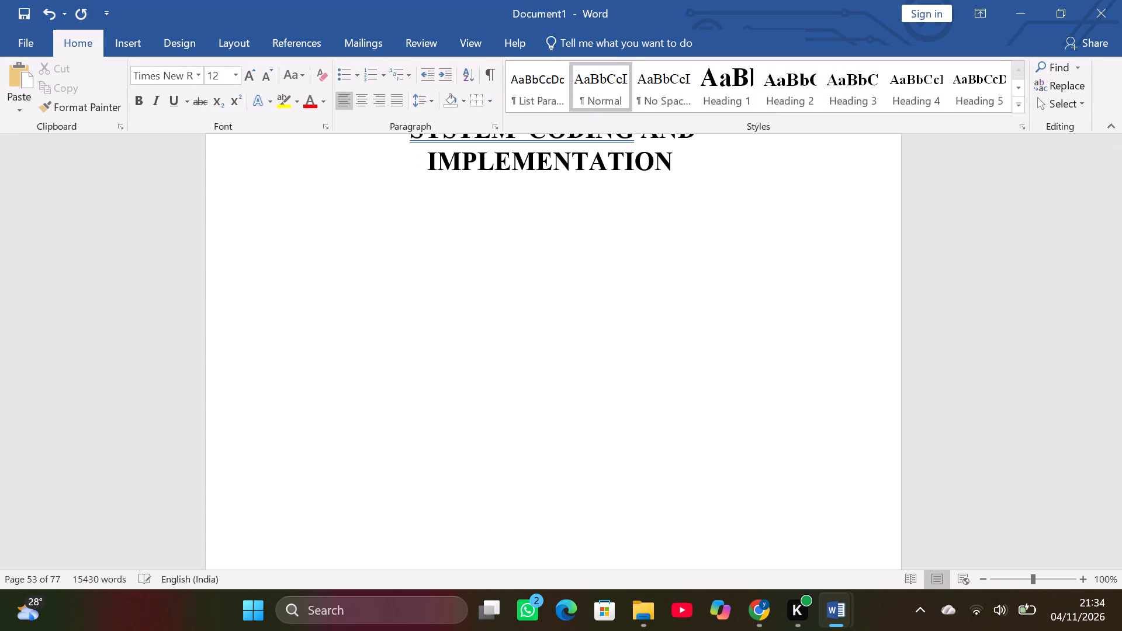
scroll(520, 270, up, 2)
scroll(520, 270, down, 8)
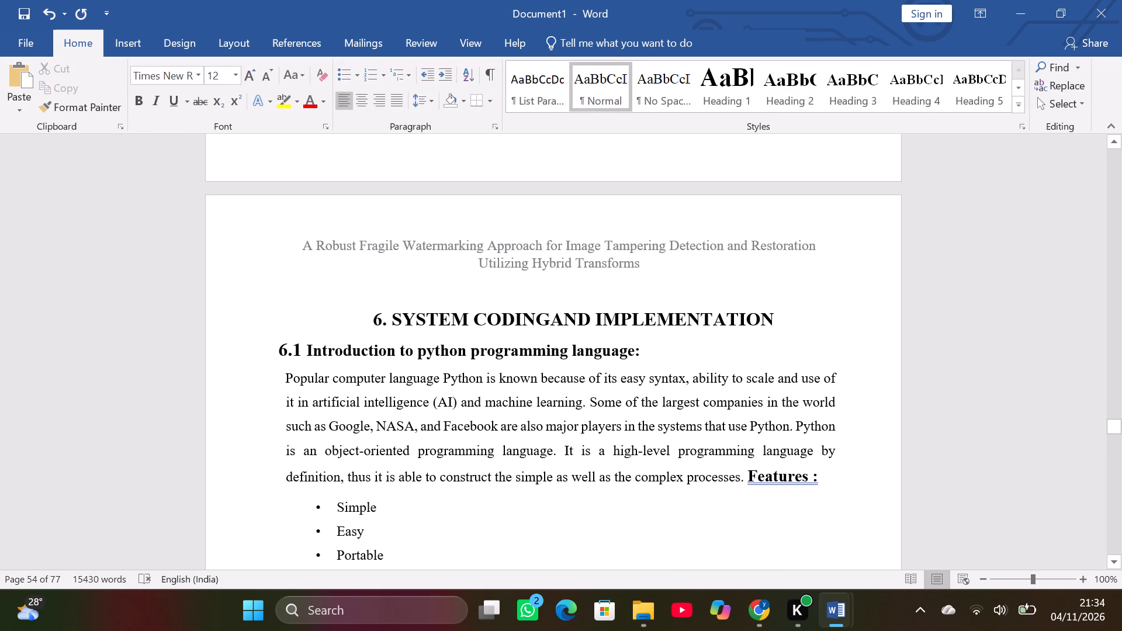
scroll(520, 270, up, 15)
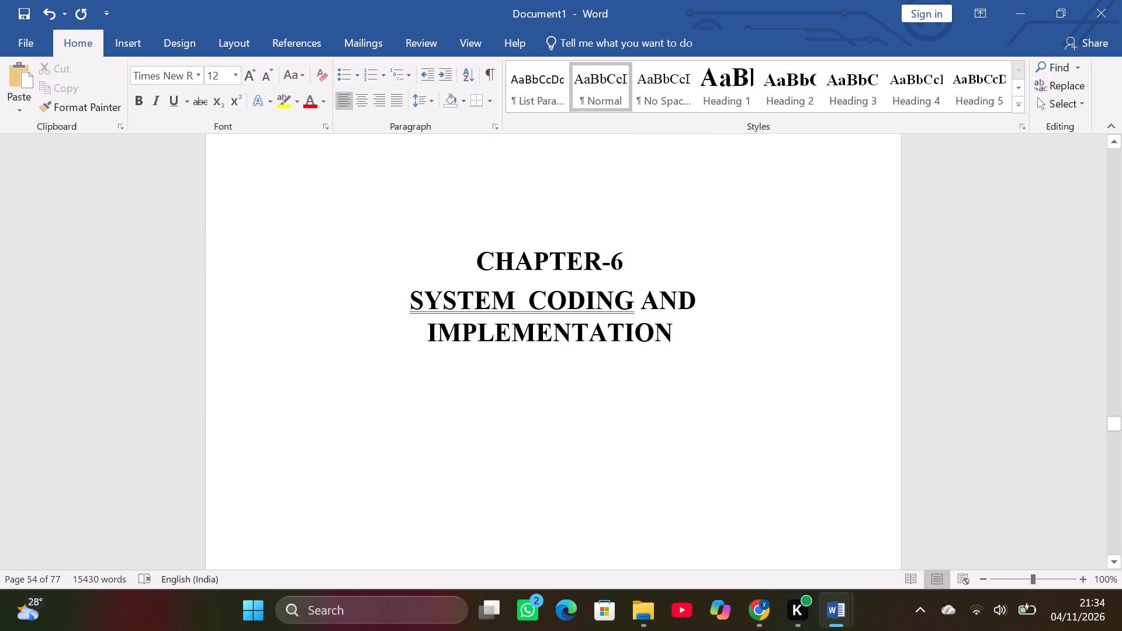
Replace the hyphen in CHAPTER-6 with a space so the line reads CHAPTER 6.
click(470, 255)
click(615, 266)
key(BackSpace)
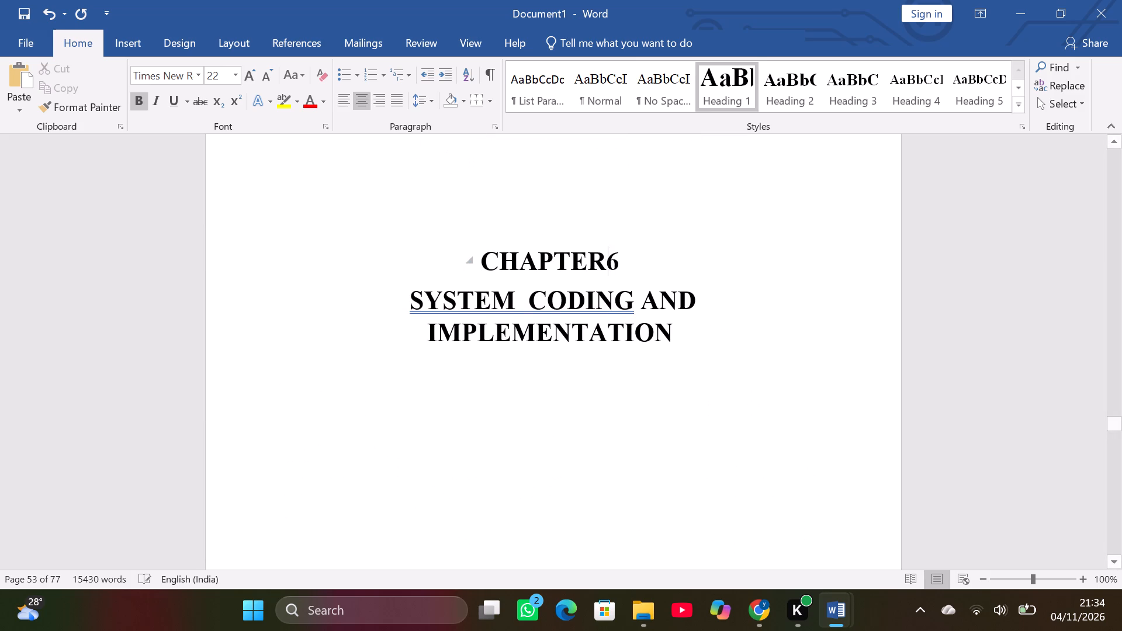
key(space)
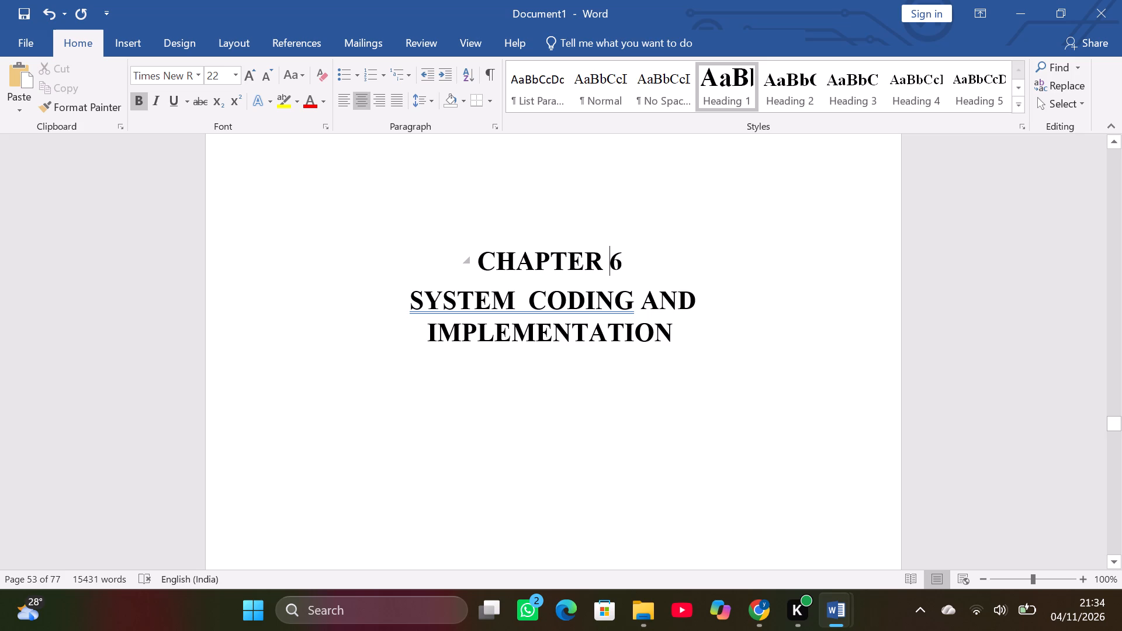
Go back to the Activity Diagram section, switch to ChatGPT in Chrome, and open and download the newly generated activity diagram.
scroll(490, 273, up, 11)
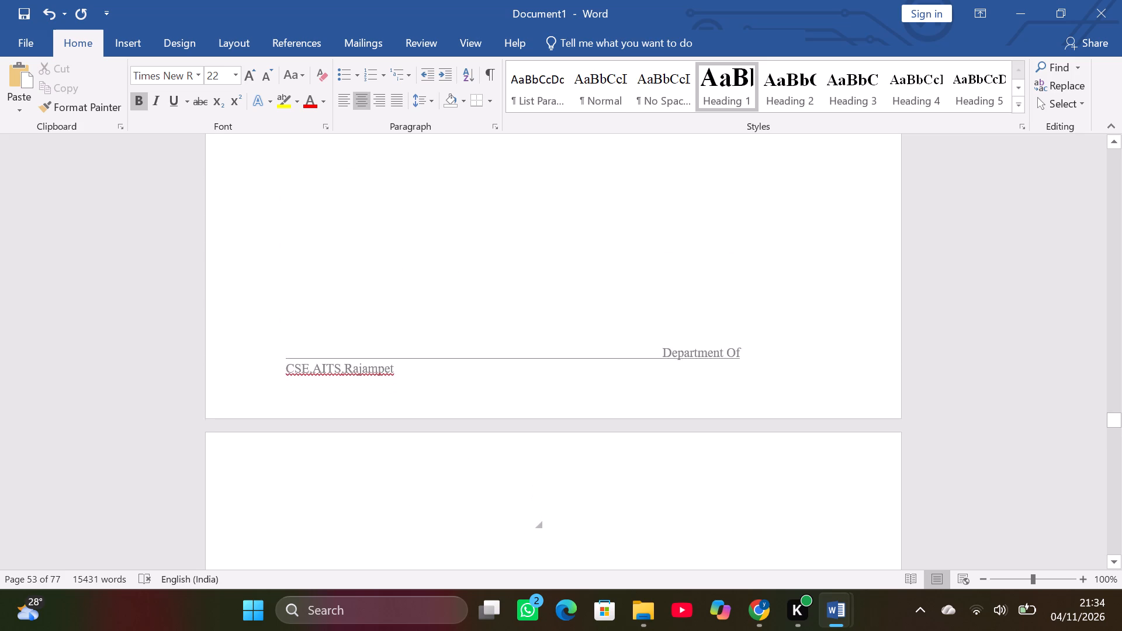
scroll(490, 273, up, 20)
scroll(490, 273, up, 12)
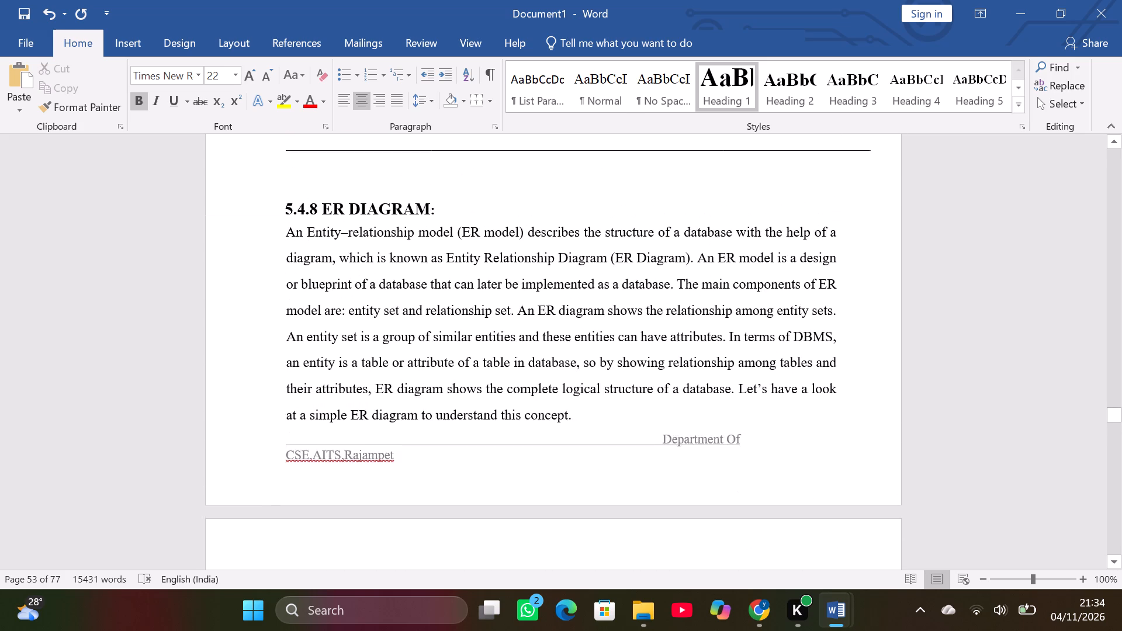
scroll(490, 273, up, 20)
scroll(490, 273, up, 12)
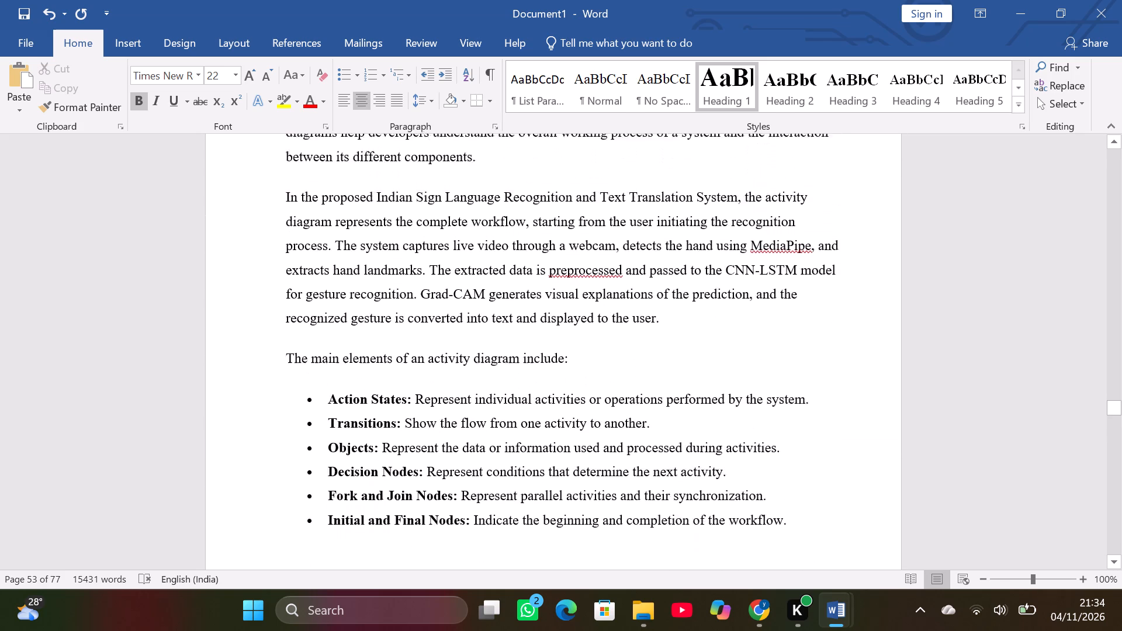
scroll(490, 273, up, 14)
scroll(490, 273, down, 6)
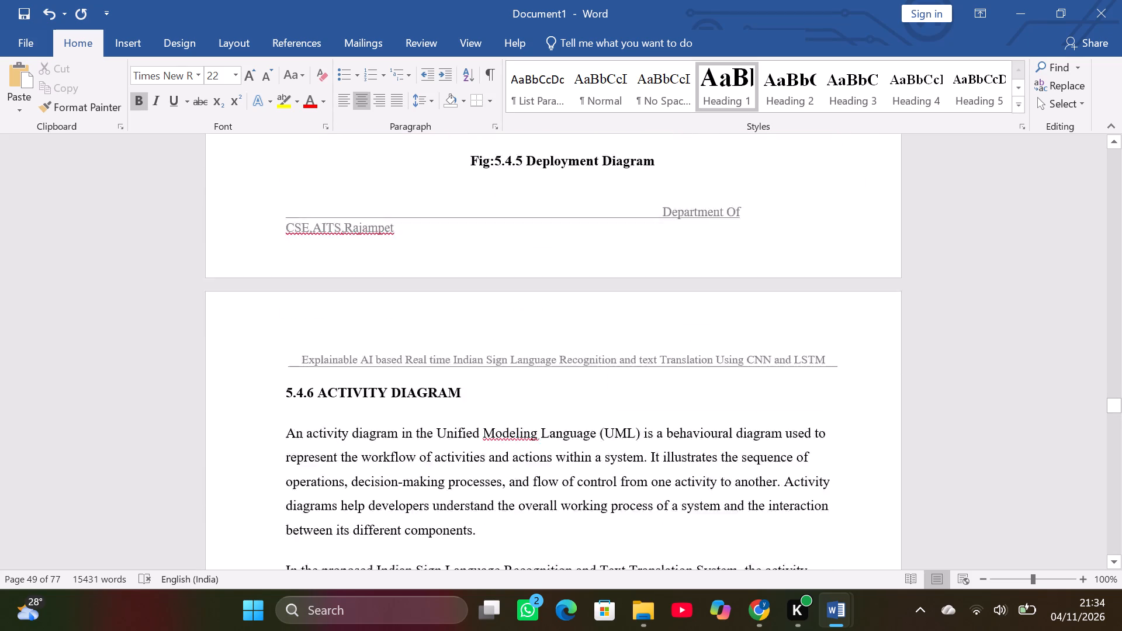
scroll(490, 273, down, 17)
scroll(490, 273, up, 2)
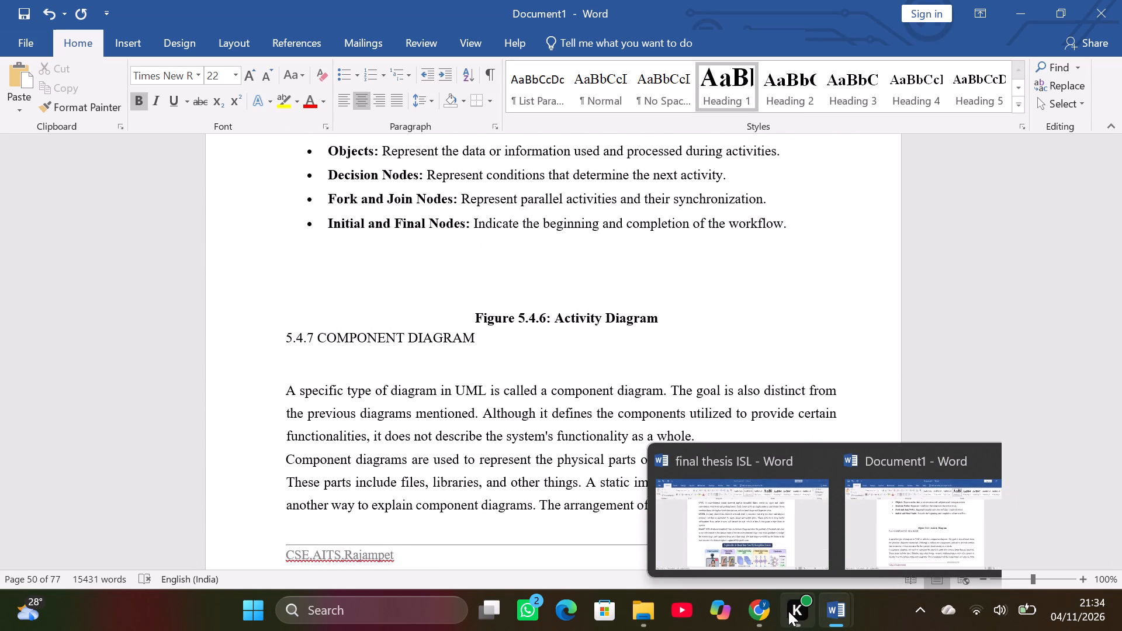
click(768, 613)
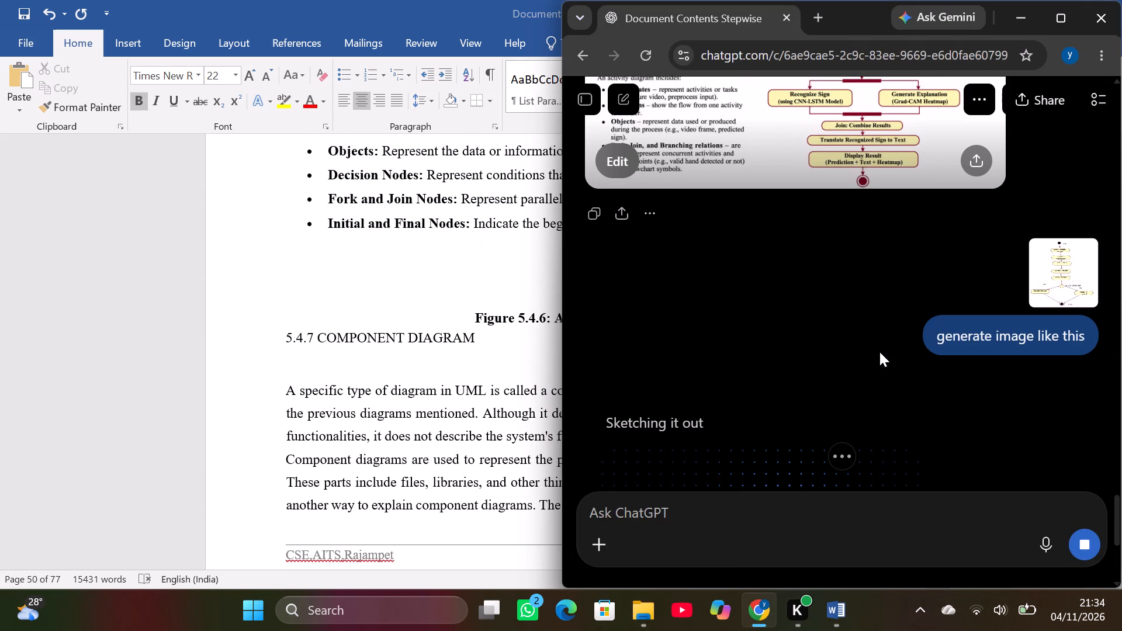
click(879, 352)
scroll(879, 352, down, 3)
click(879, 352)
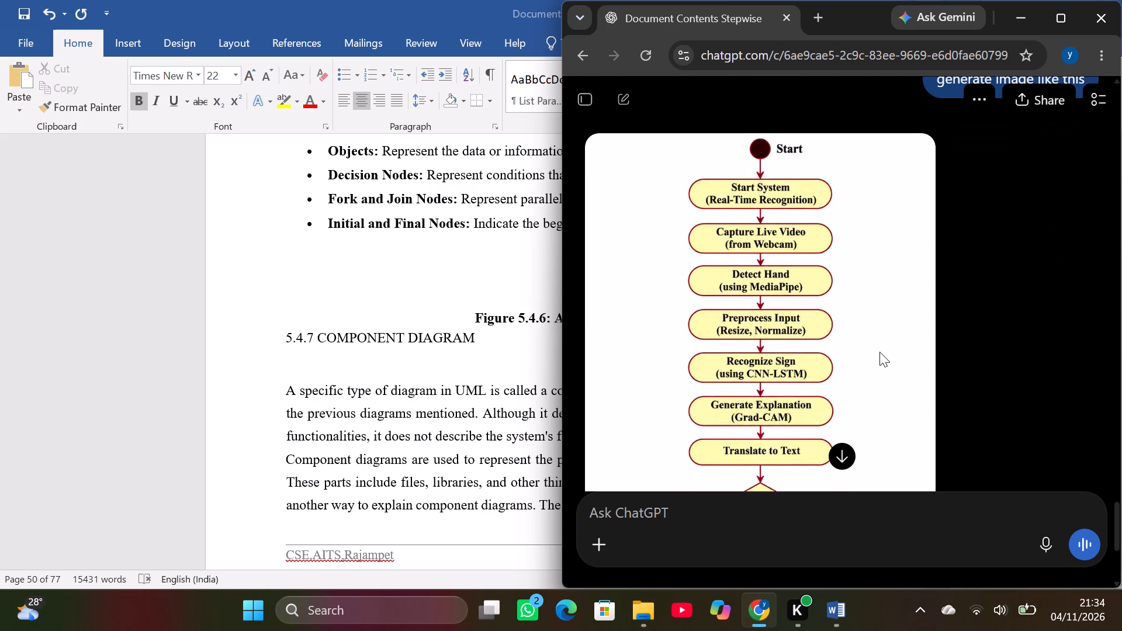
click(879, 352)
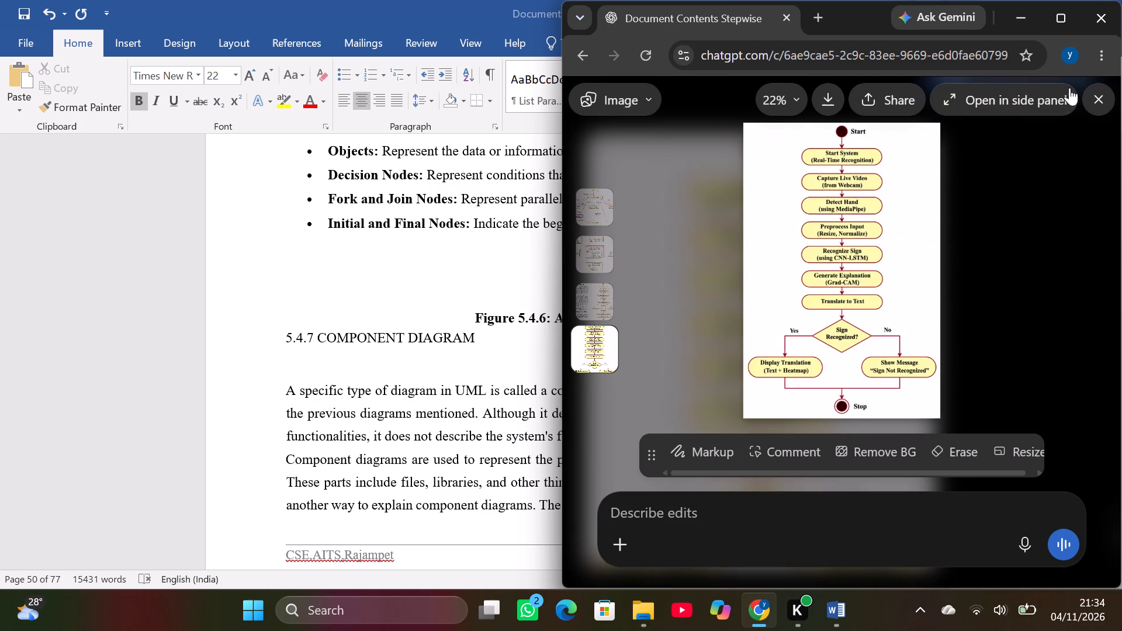
click(837, 102)
Switch back to Word and make the whole 5.4.7 COMPONENT DIAGRAM heading, including its number, bold.
click(407, 288)
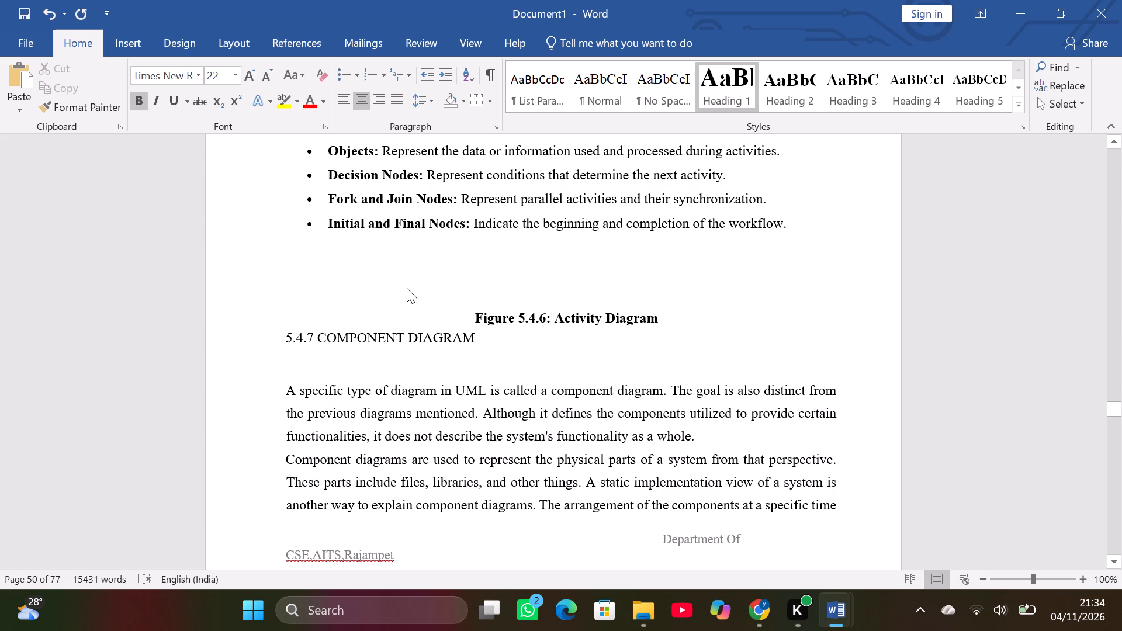
scroll(407, 288, up, 9)
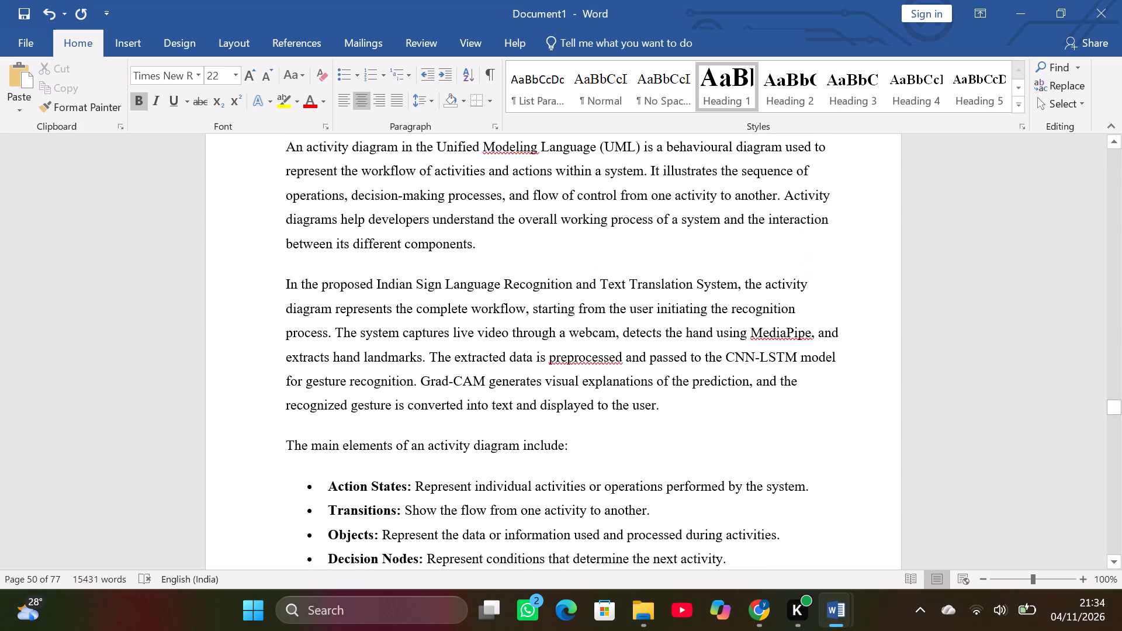
scroll(407, 288, up, 7)
scroll(407, 288, down, 13)
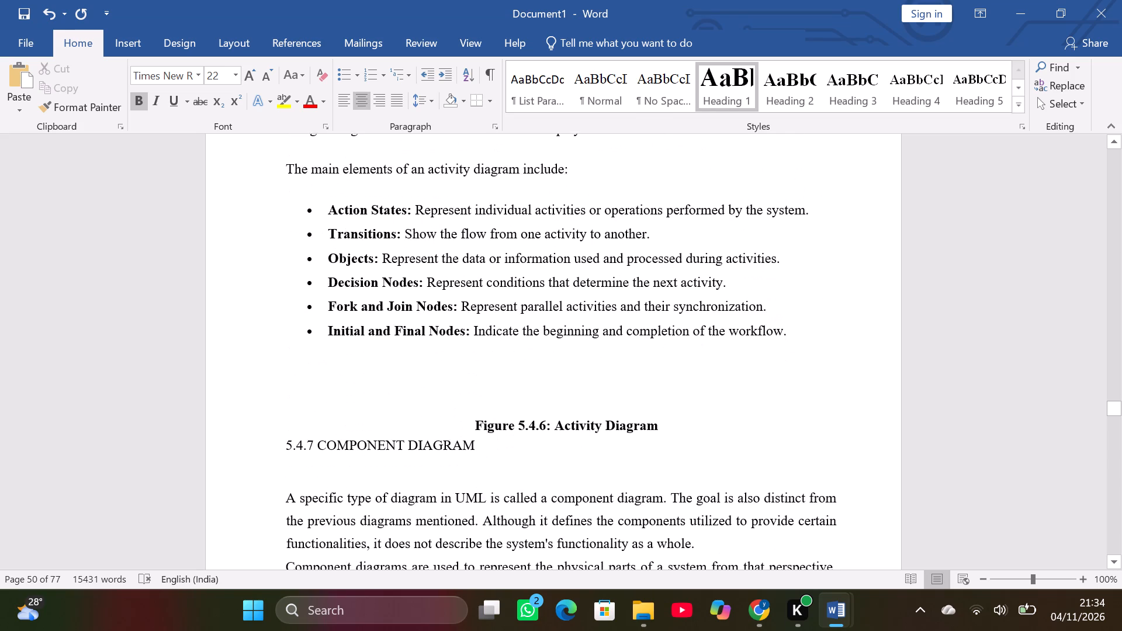
scroll(407, 288, down, 1)
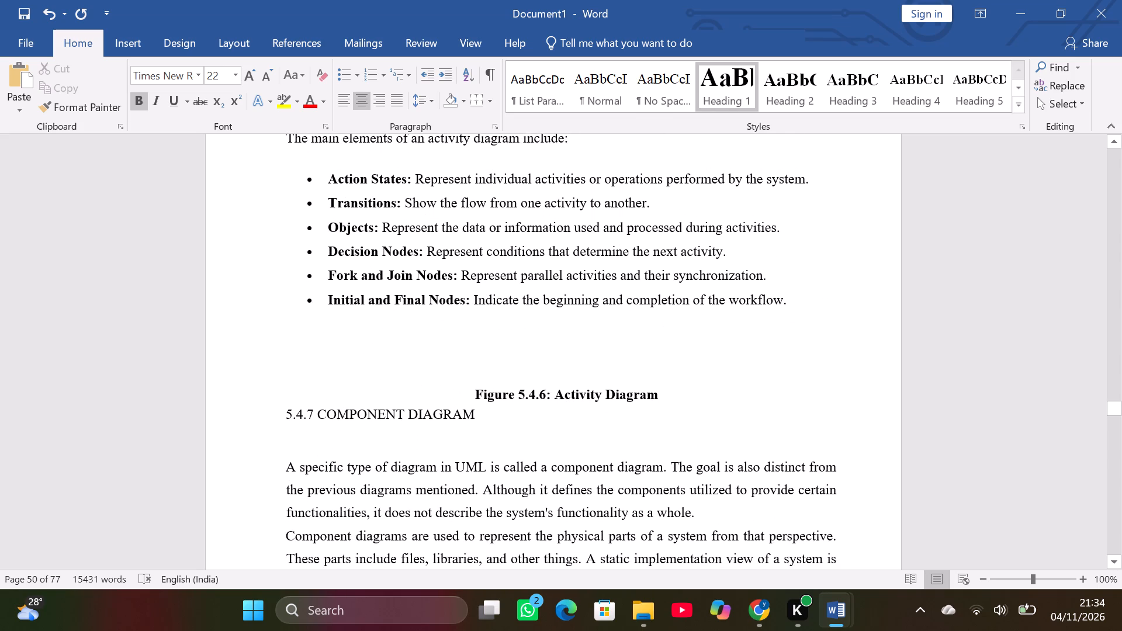
right_drag(286, 410, 320, 442)
drag(320, 442, 297, 457)
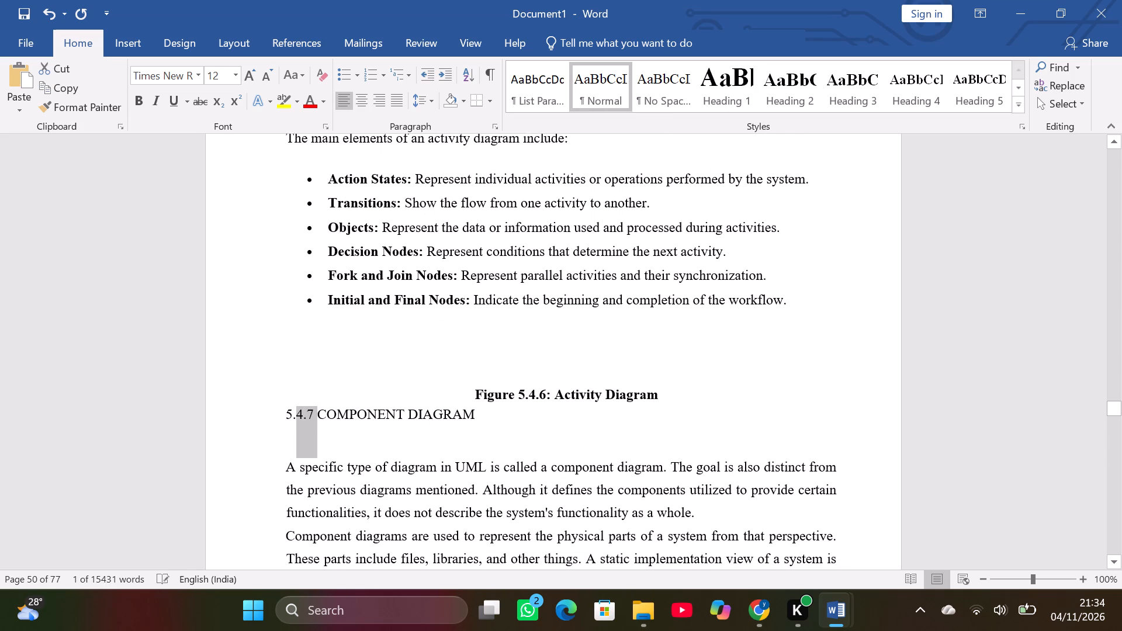
drag(297, 457, 510, 429)
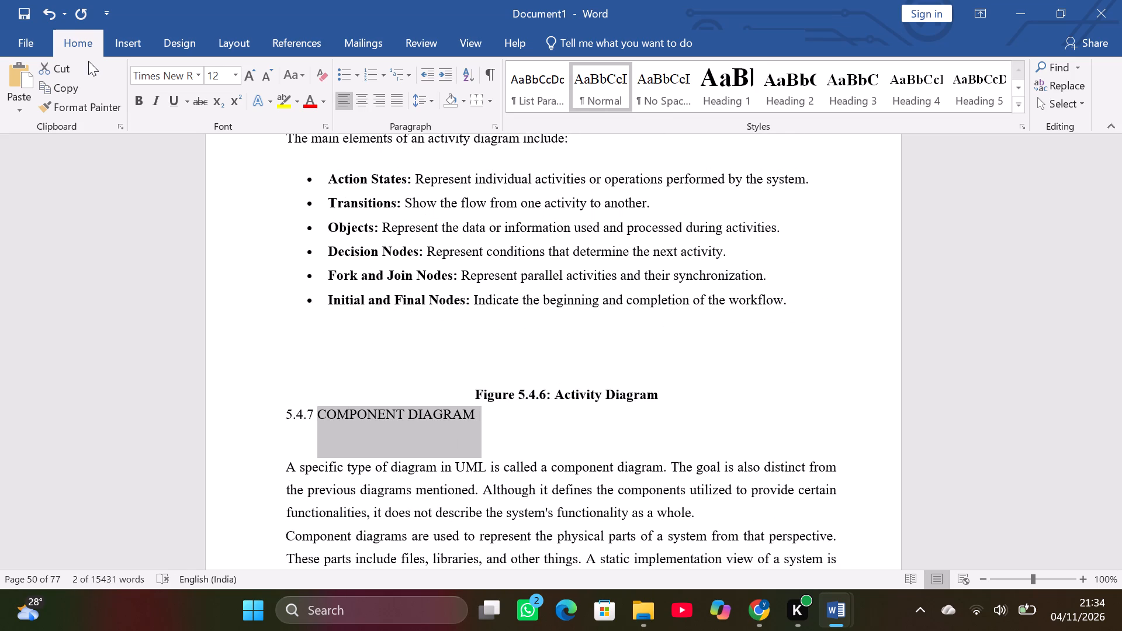
click(142, 105)
triple_click(289, 408)
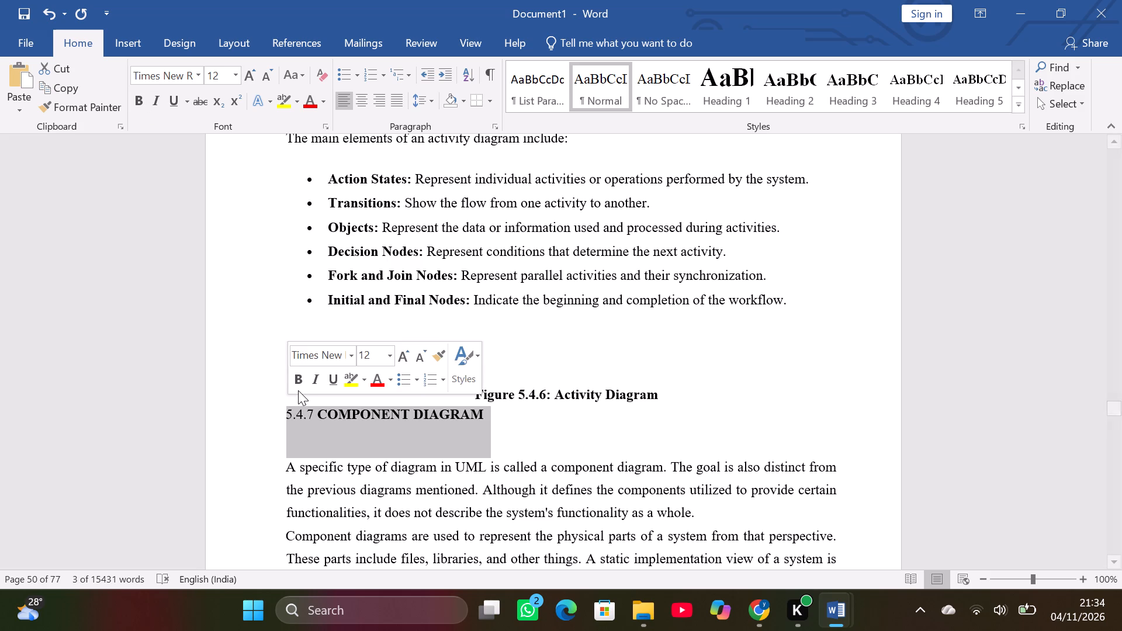
click(298, 390)
click(298, 383)
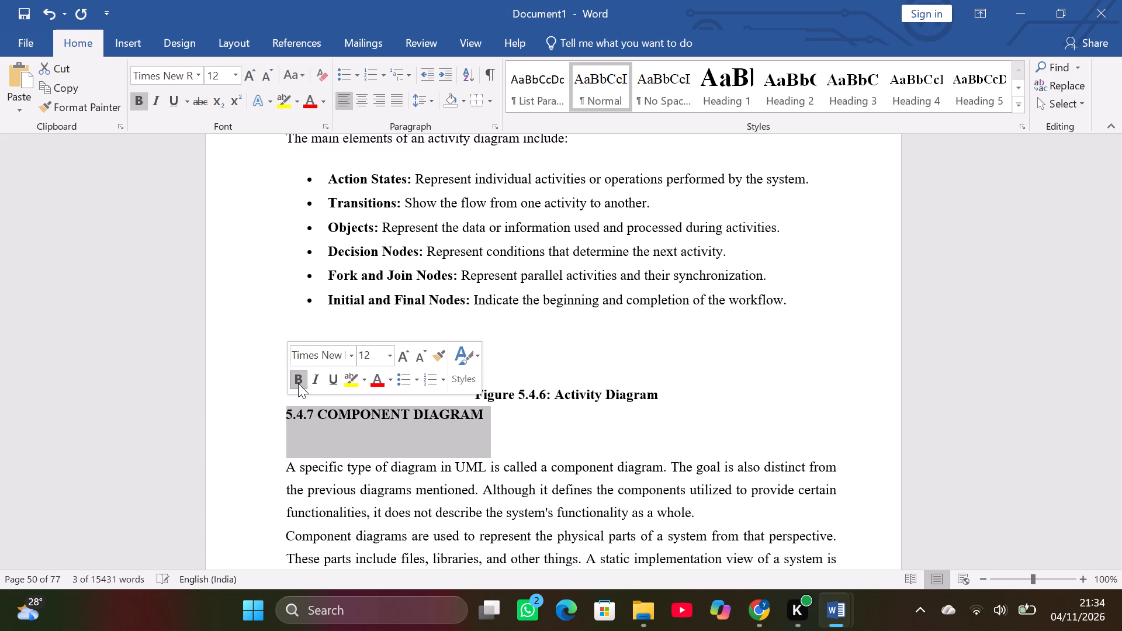
click(510, 409)
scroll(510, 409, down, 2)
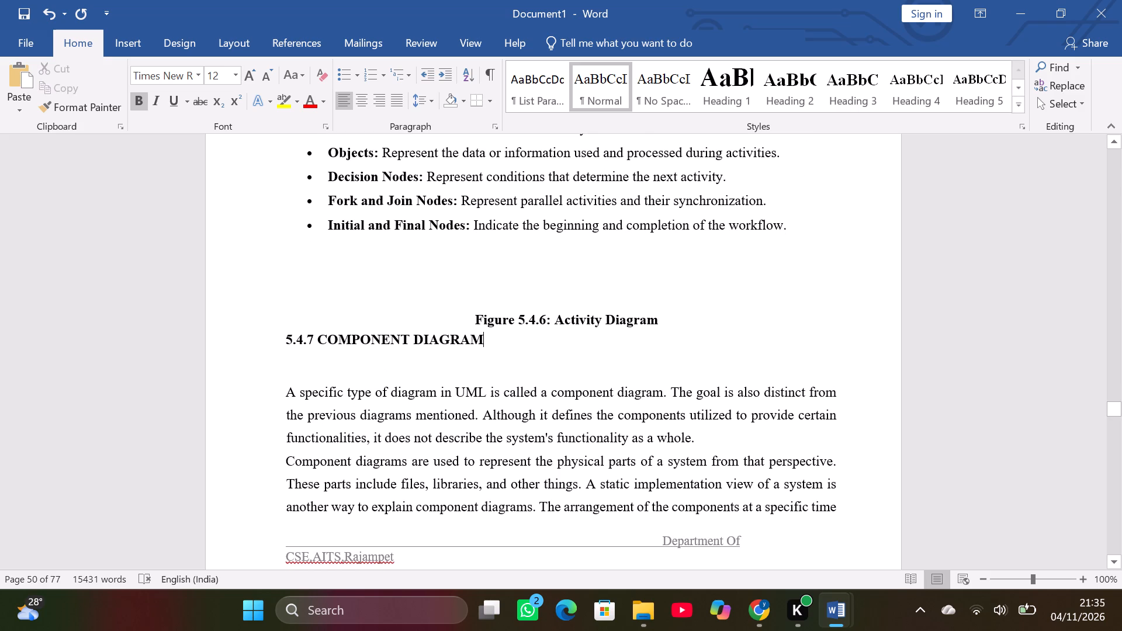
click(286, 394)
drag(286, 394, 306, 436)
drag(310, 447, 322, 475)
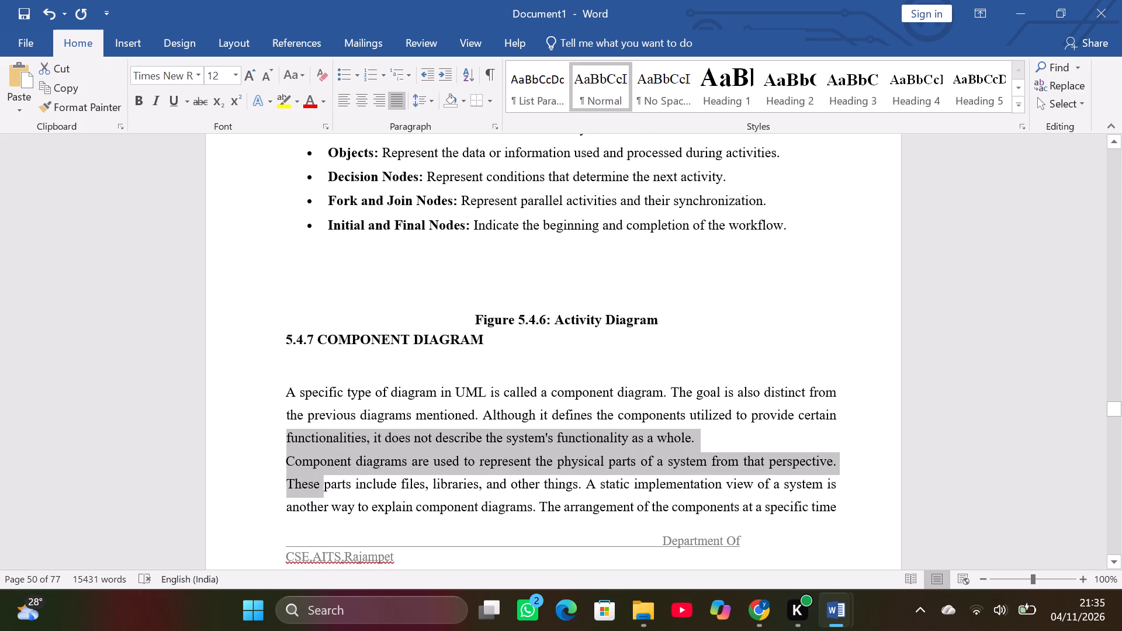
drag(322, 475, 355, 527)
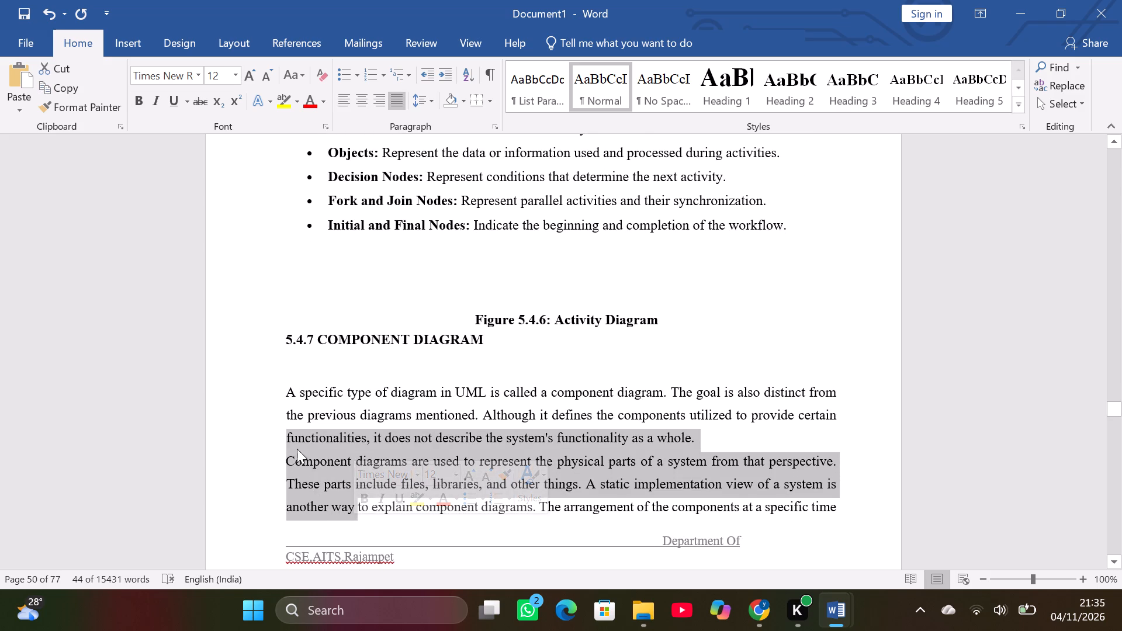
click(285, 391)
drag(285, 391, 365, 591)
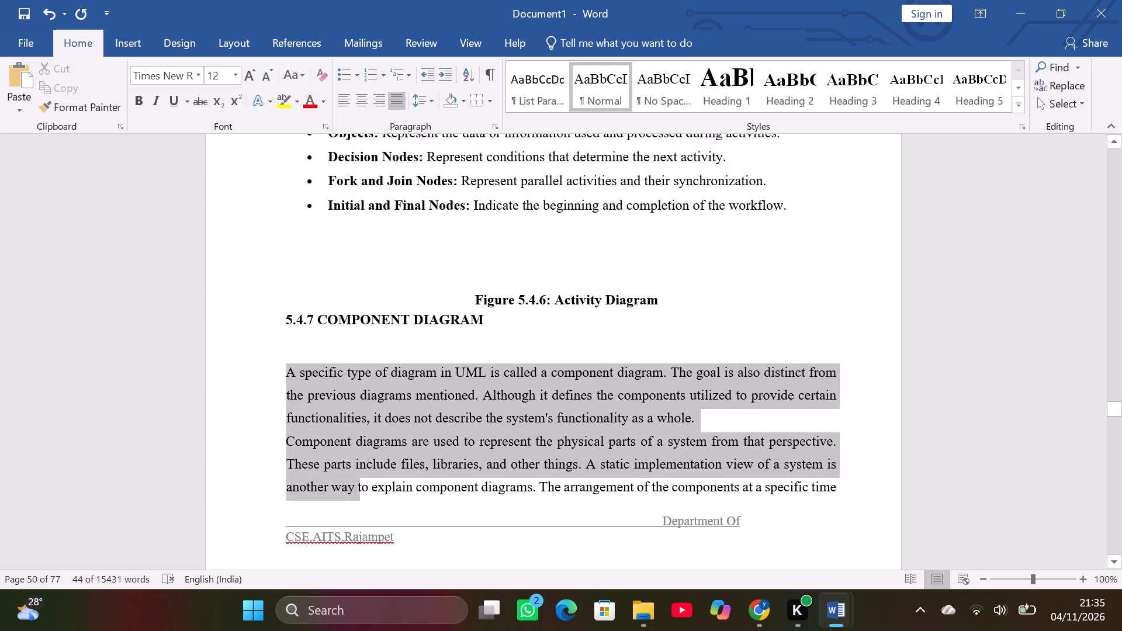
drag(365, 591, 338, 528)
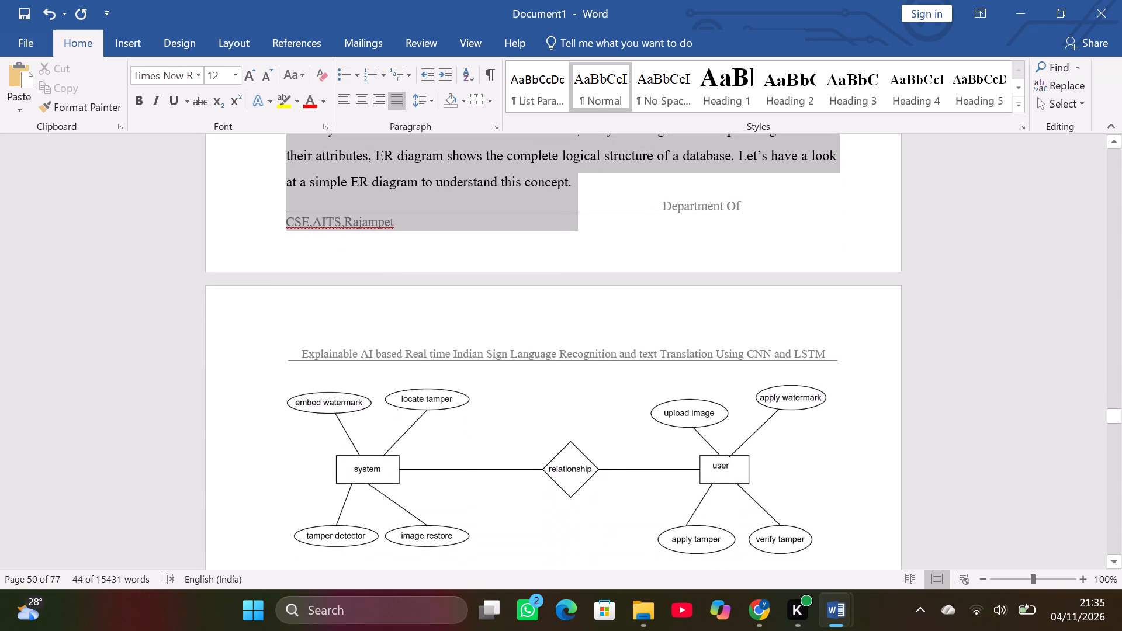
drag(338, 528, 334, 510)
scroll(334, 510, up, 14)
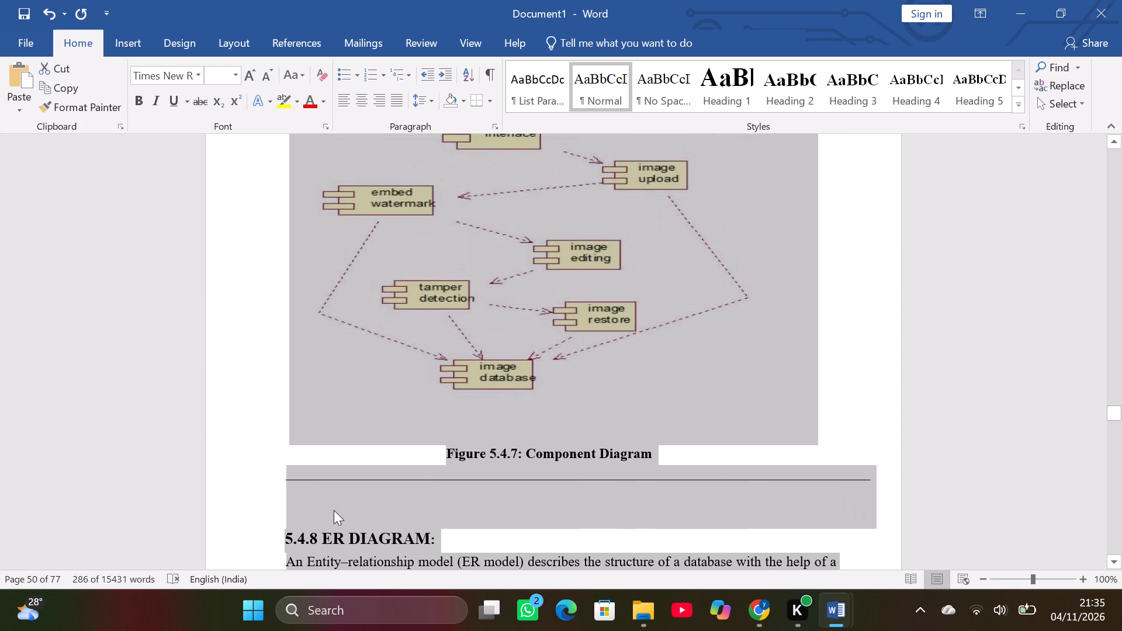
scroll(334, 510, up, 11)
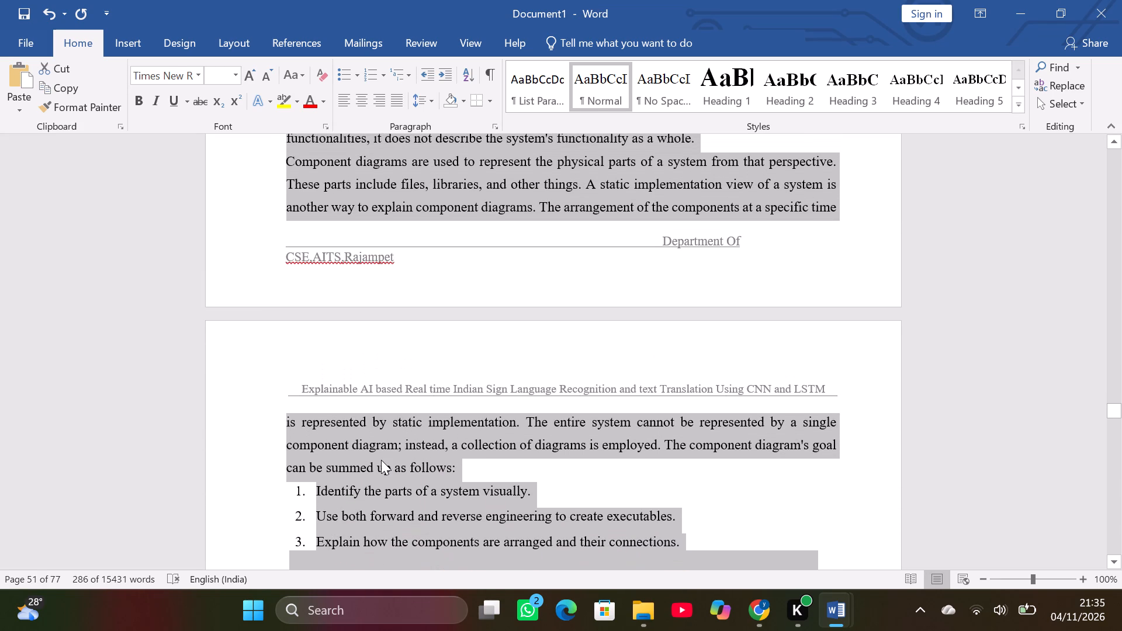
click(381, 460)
Copy the component diagram description with its three numbered goals into ChatGPT in Chrome, add "verify the content" and send it.
scroll(381, 460, up, 2)
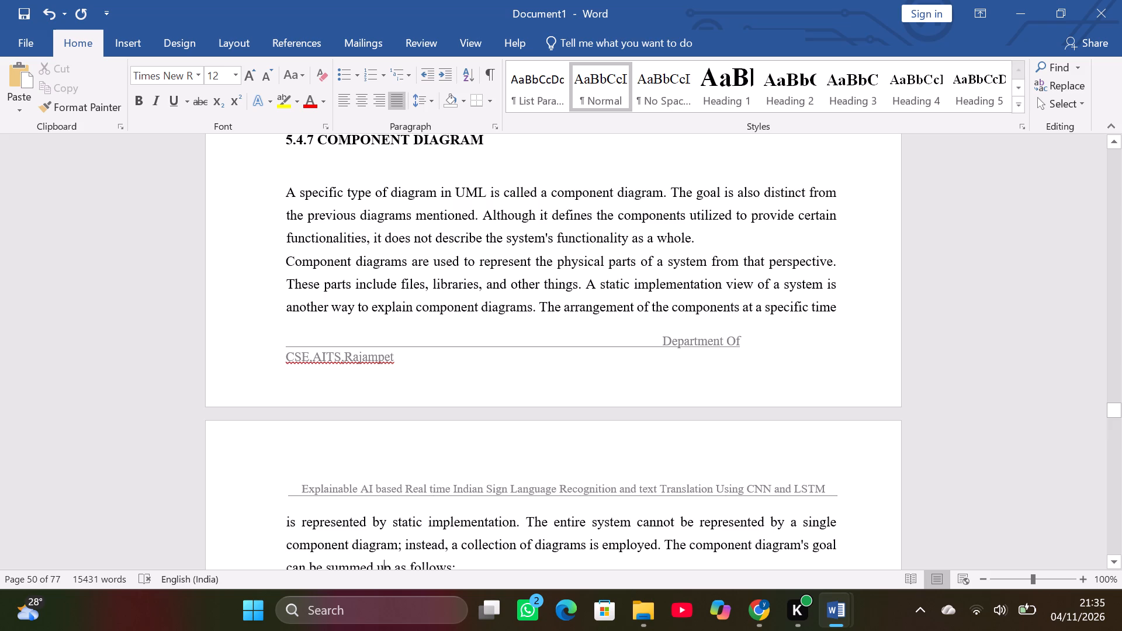
drag(286, 193, 569, 509)
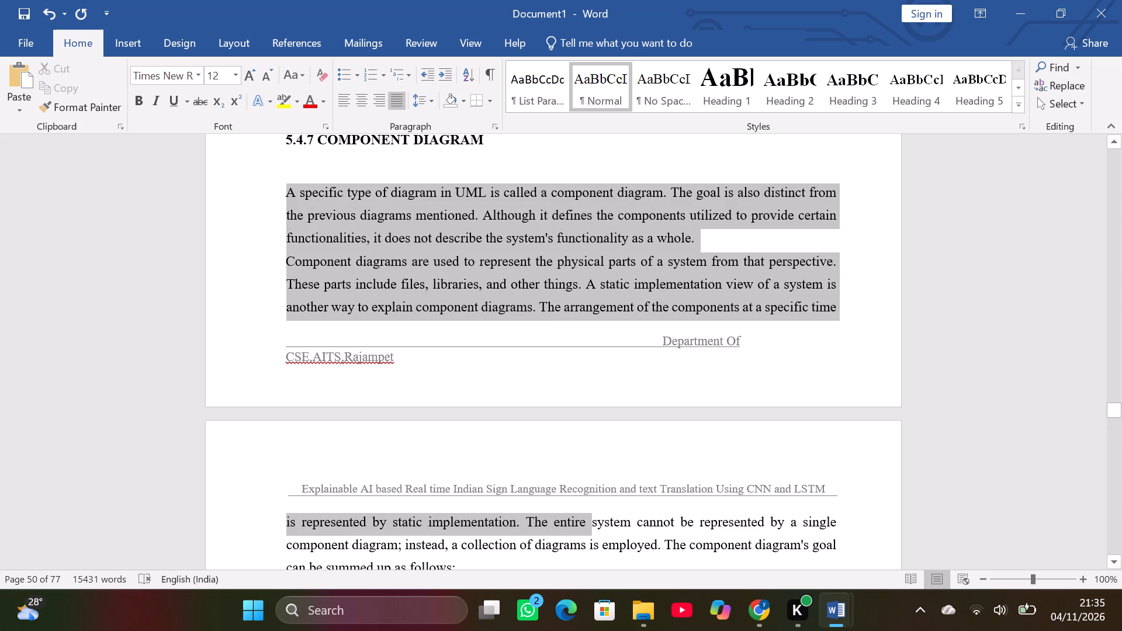
drag(569, 509, 597, 553)
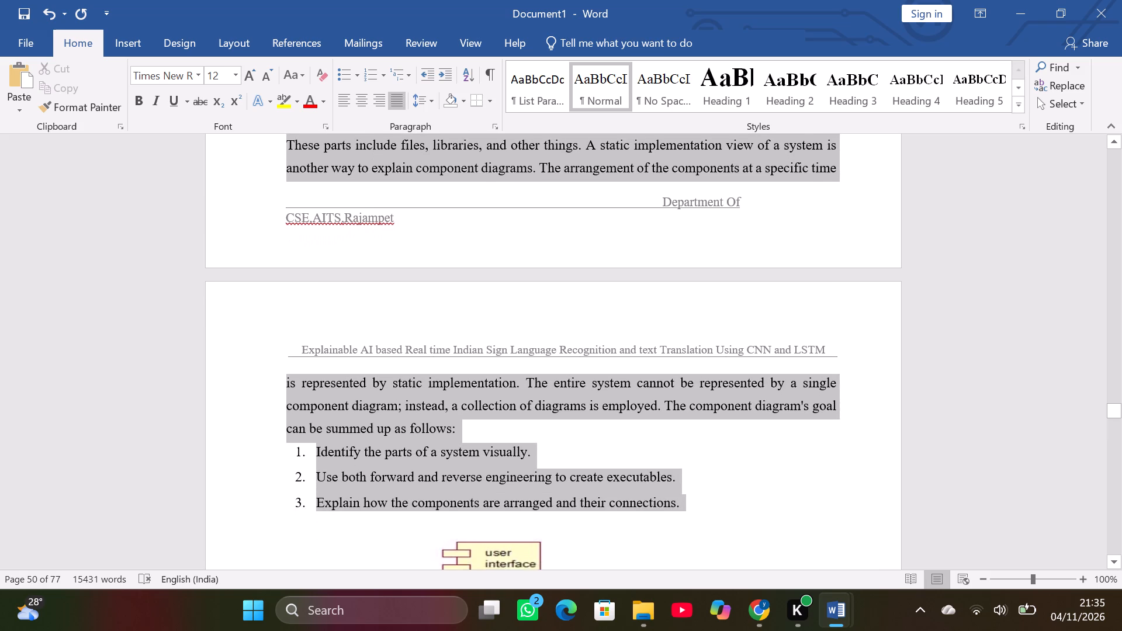
drag(597, 553, 597, 552)
key(ctrl+c)
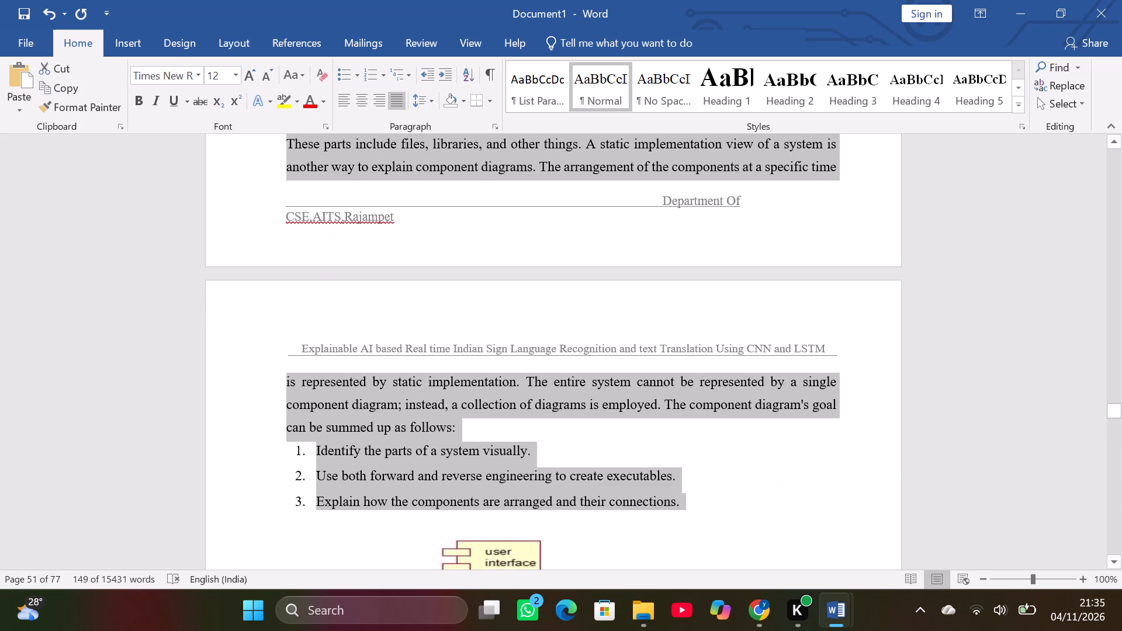
click(764, 610)
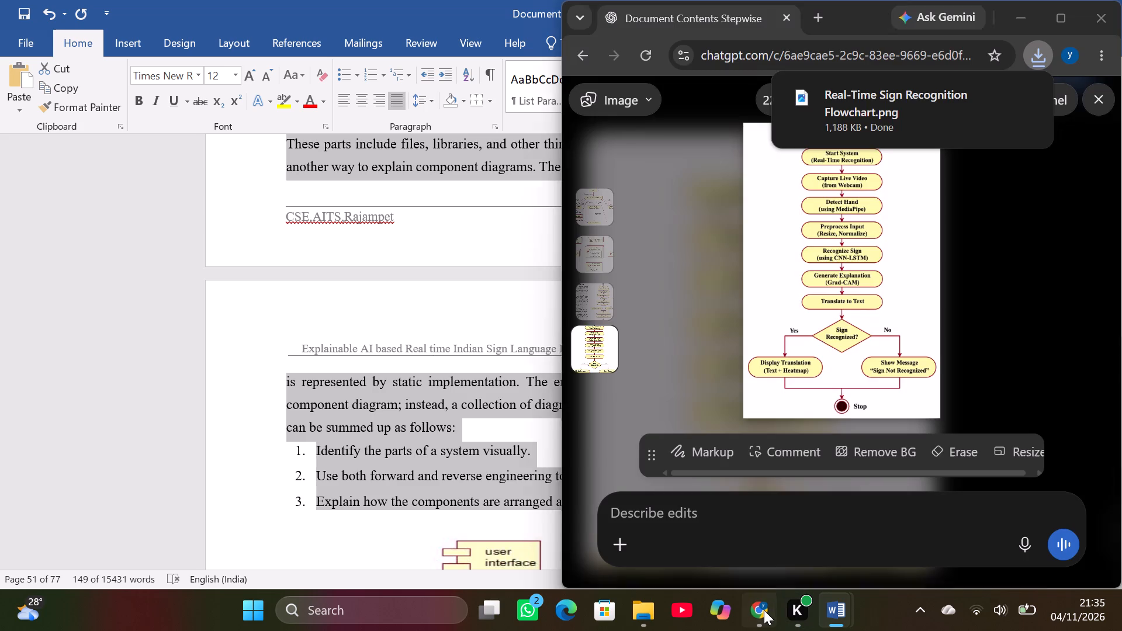
click(801, 523)
key(ctrl+v)
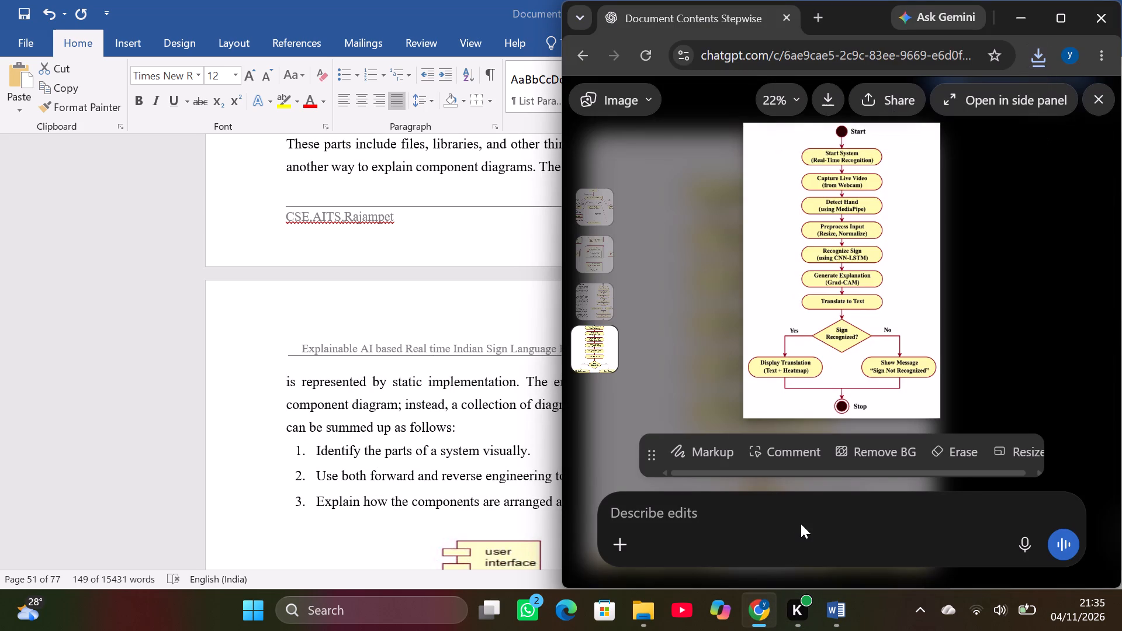
scroll(811, 498, down, 8)
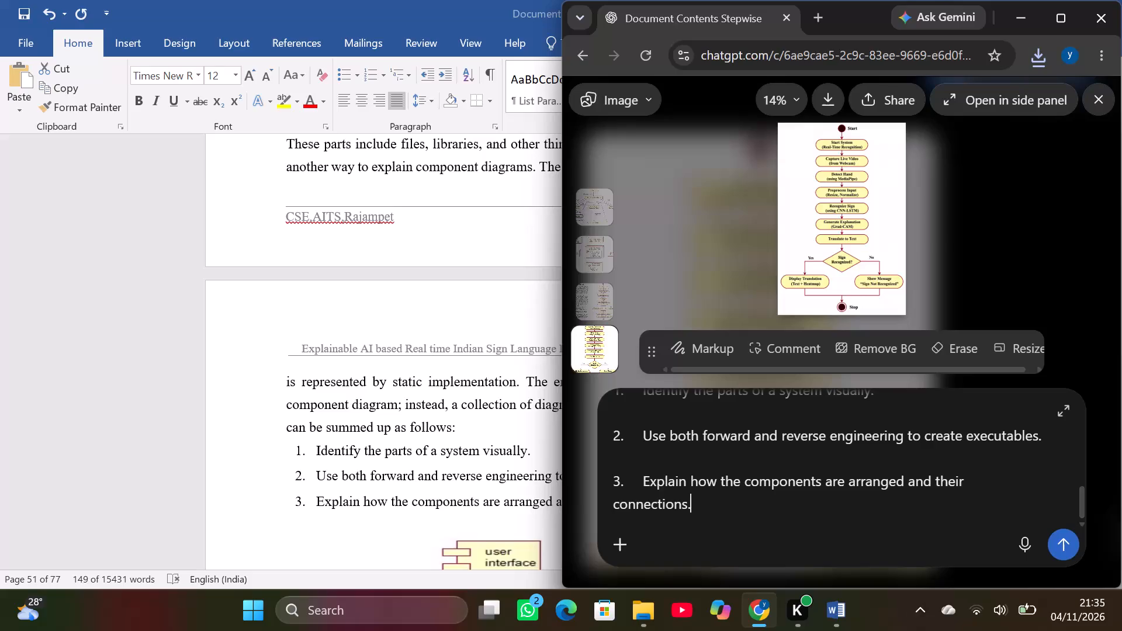
scroll(811, 498, down, 5)
text(verify the)
key(space)
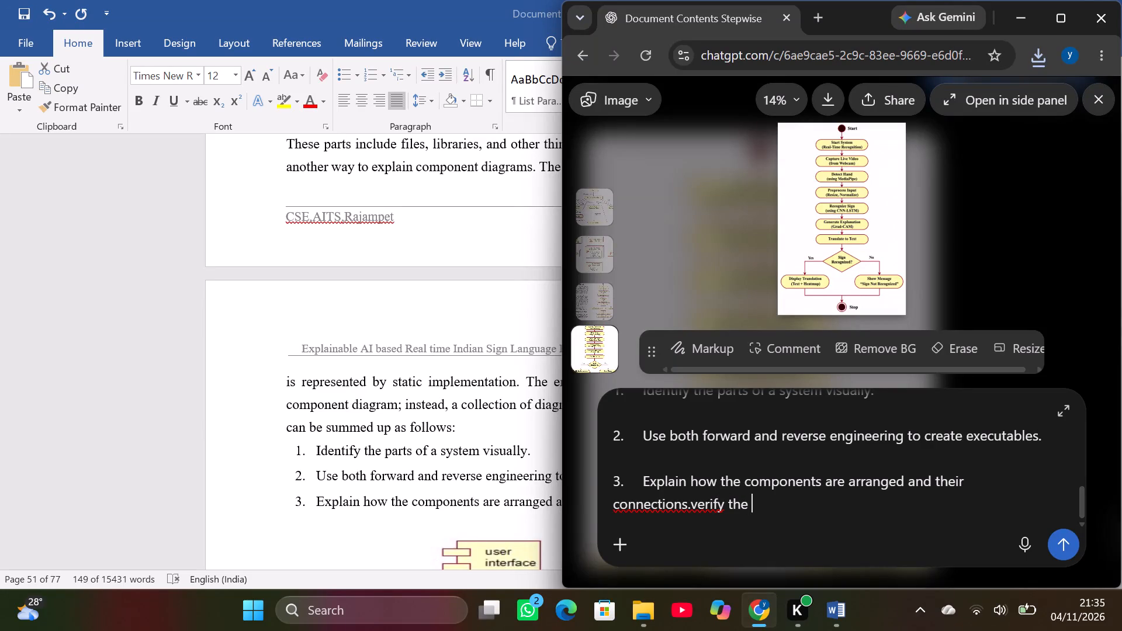
text(con)
text(tent)
key(Return)
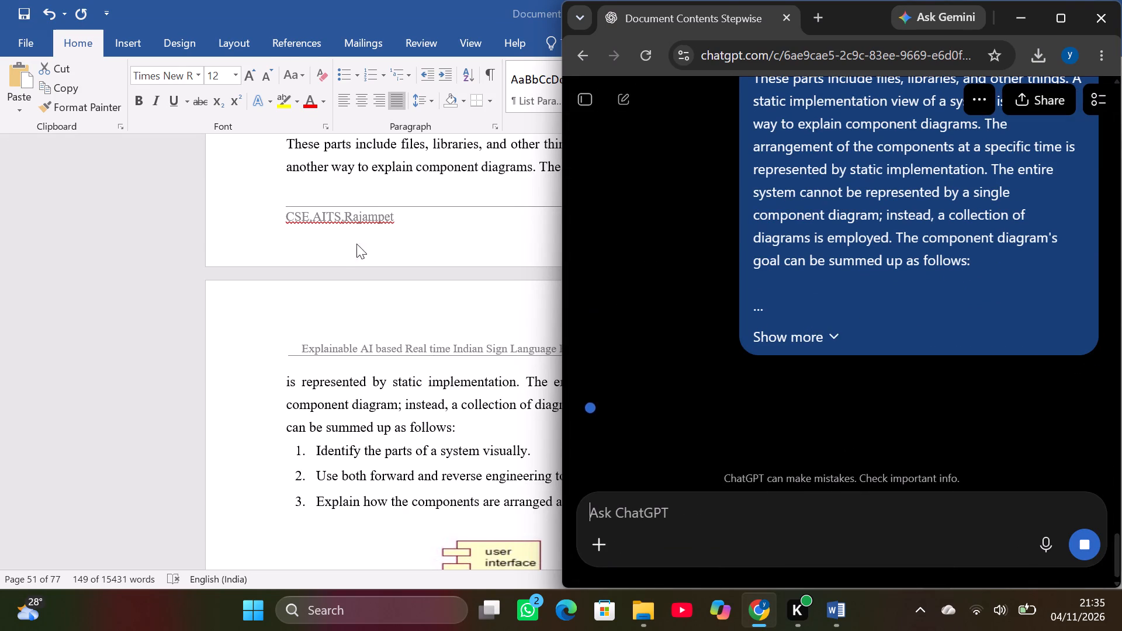
Back in Word, insert the downloaded picture Real-Time Sign Recognition Flowchart on the blank line above the Figure 5.4.6 caption.
click(347, 241)
scroll(347, 241, up, 11)
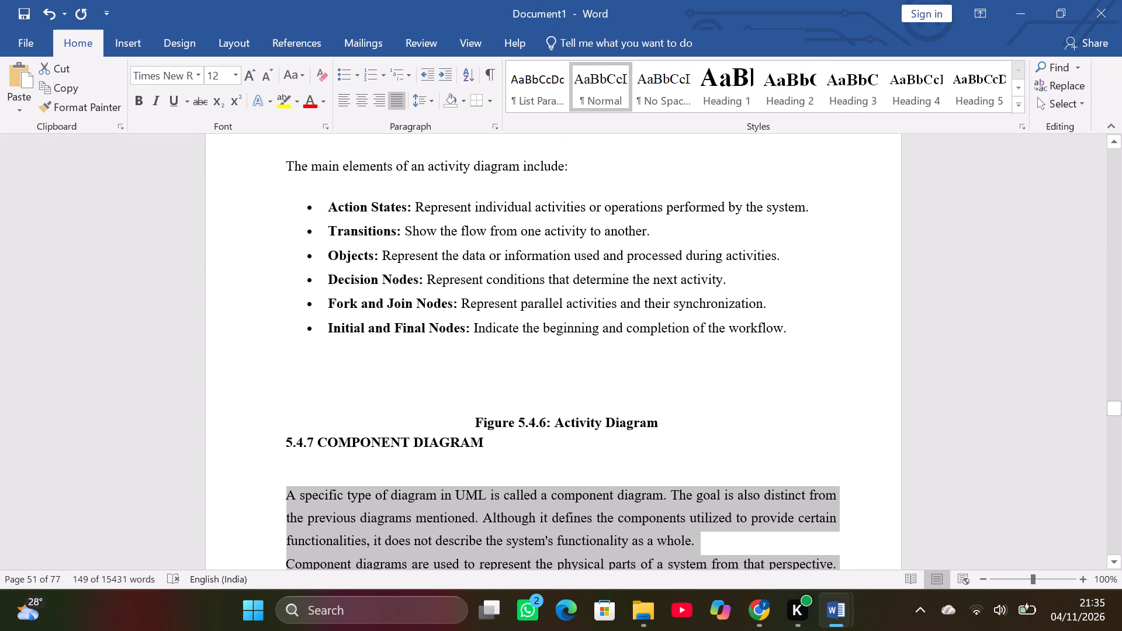
click(468, 355)
click(481, 366)
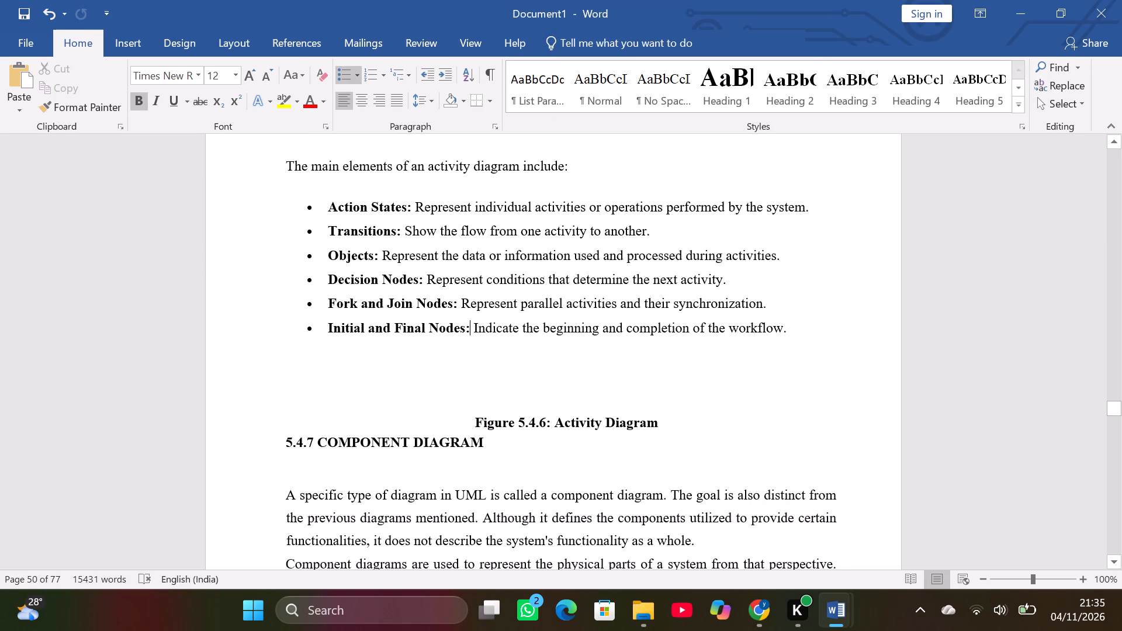
click(134, 36)
click(142, 72)
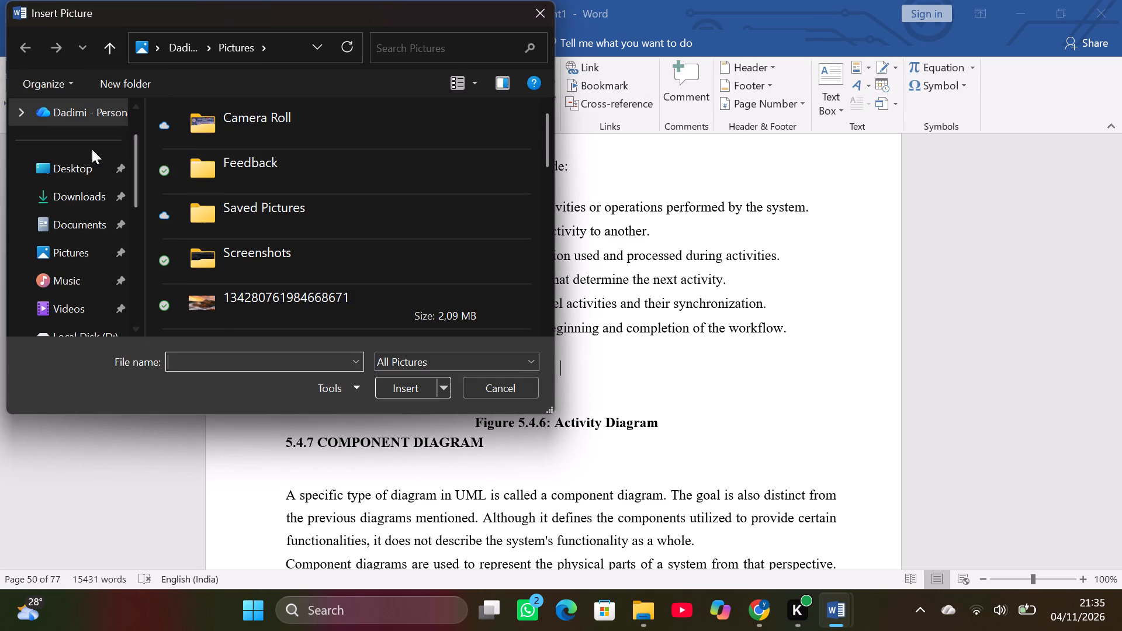
click(77, 203)
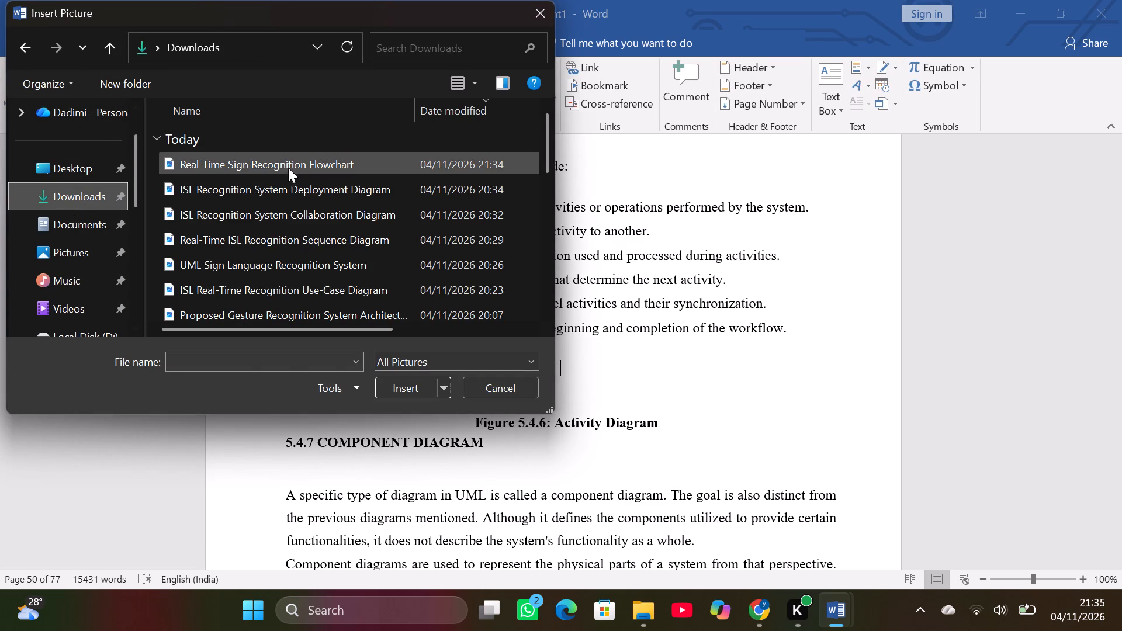
click(293, 162)
click(414, 390)
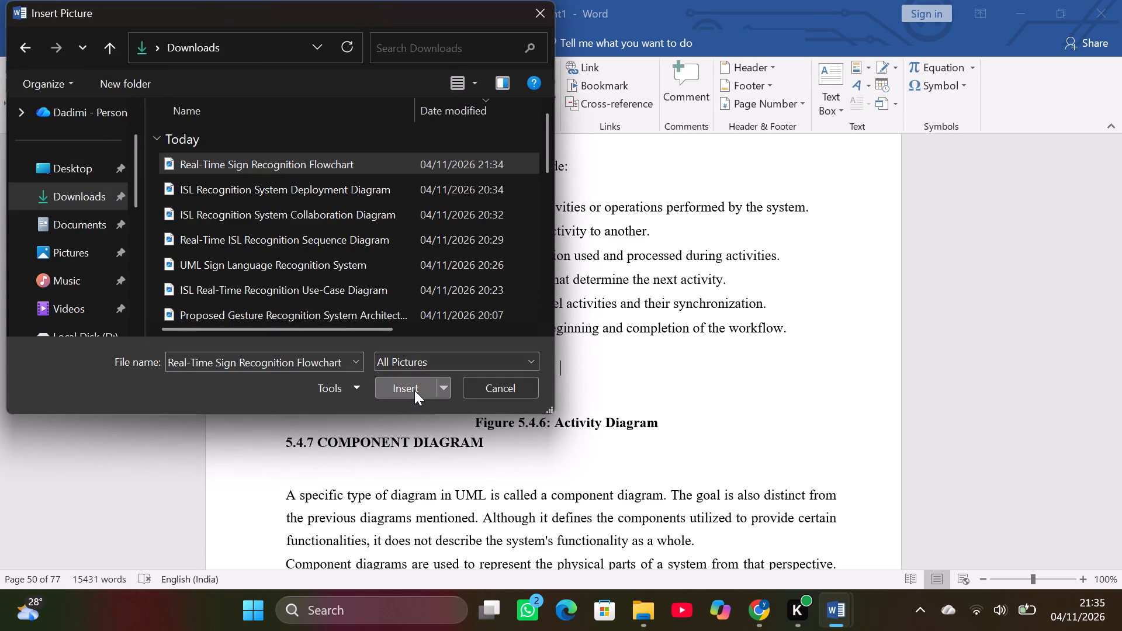
scroll(414, 390, up, 7)
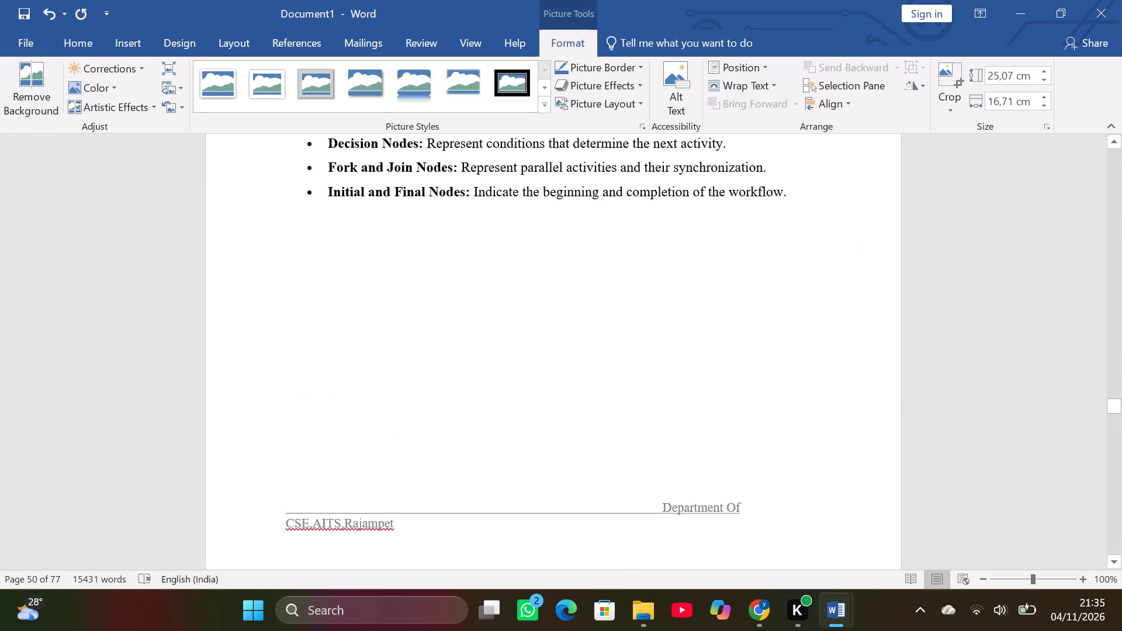
scroll(414, 390, up, 8)
scroll(414, 390, down, 20)
scroll(414, 390, down, 6)
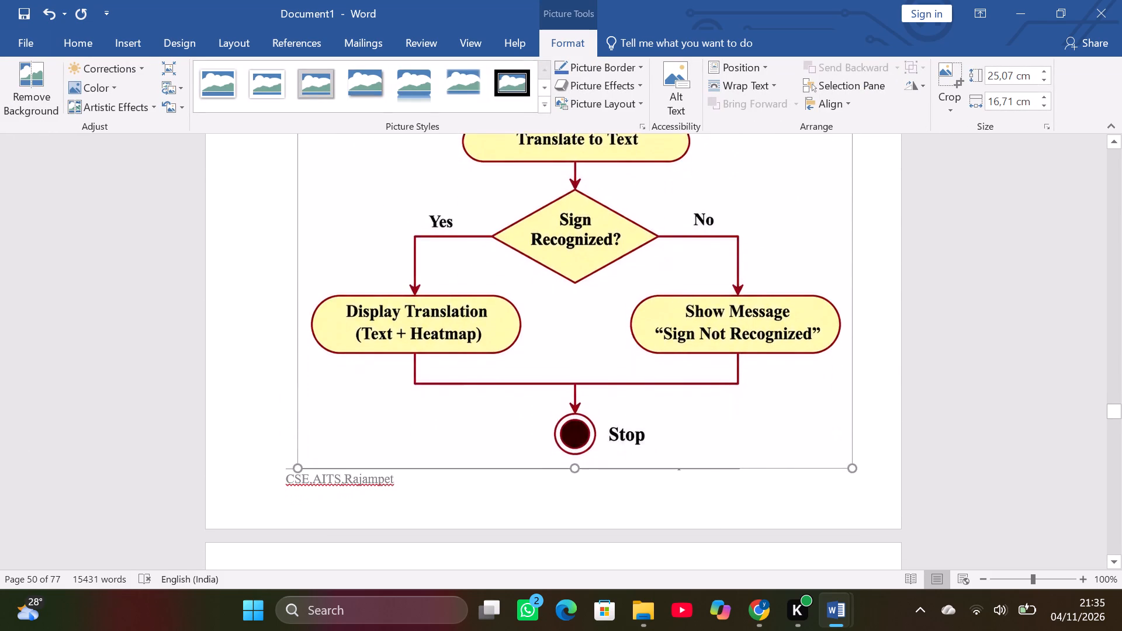
scroll(414, 390, down, 9)
scroll(414, 390, up, 1)
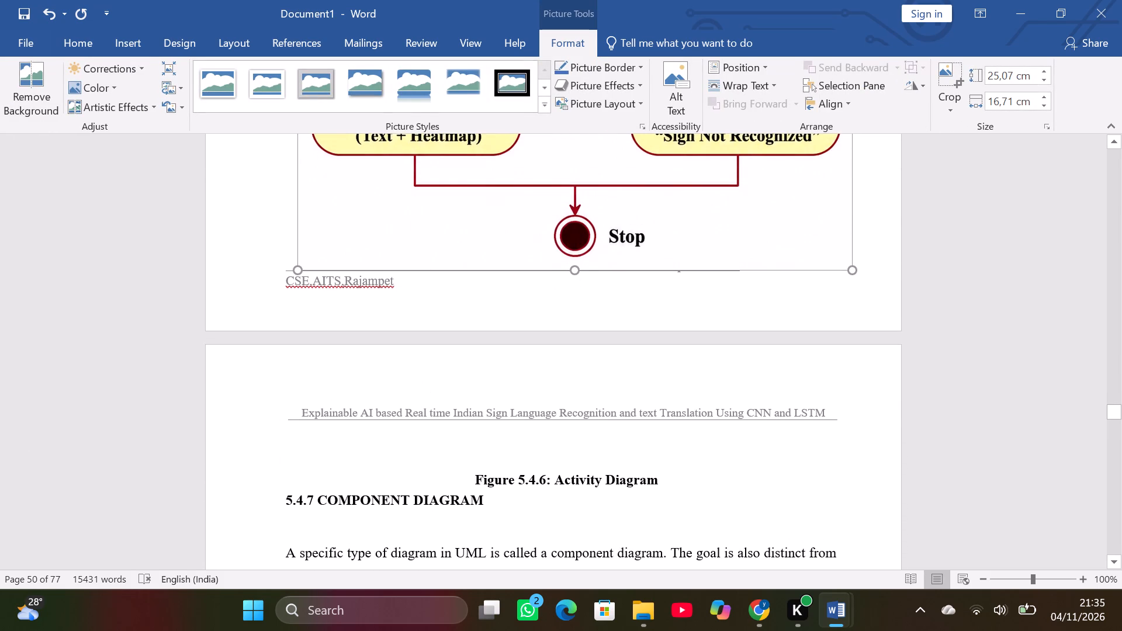
Reduce the activity diagram picture's height to about 21.6 cm so the Figure 5.4.6 caption fits beneath it on the same page.
drag(574, 270, 574, 249)
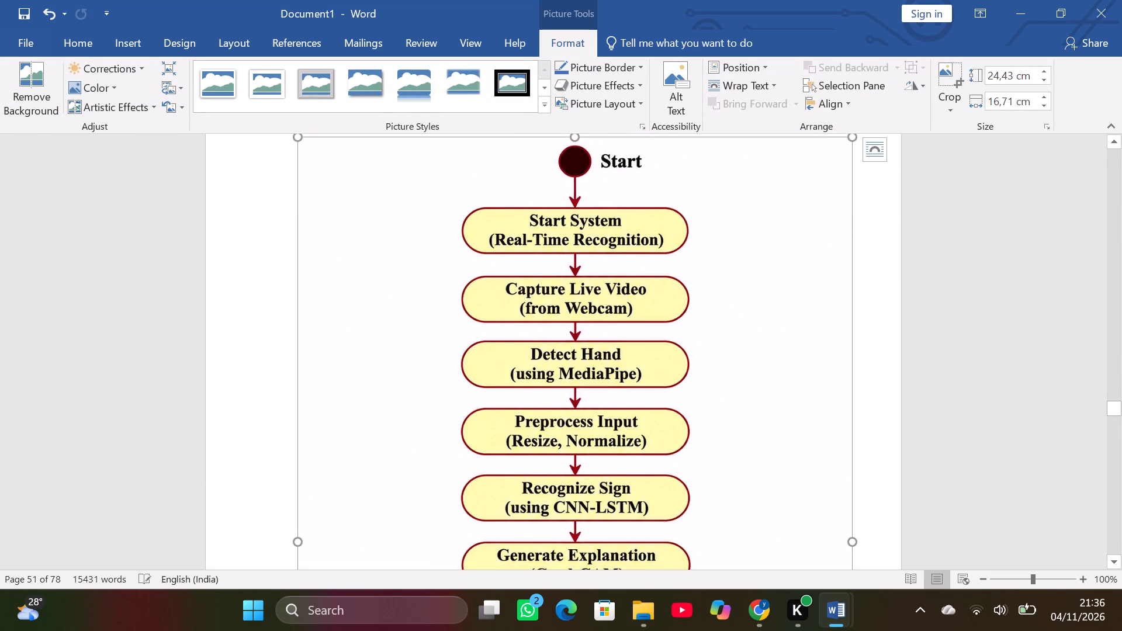
scroll(576, 231, up, 10)
scroll(576, 231, down, 7)
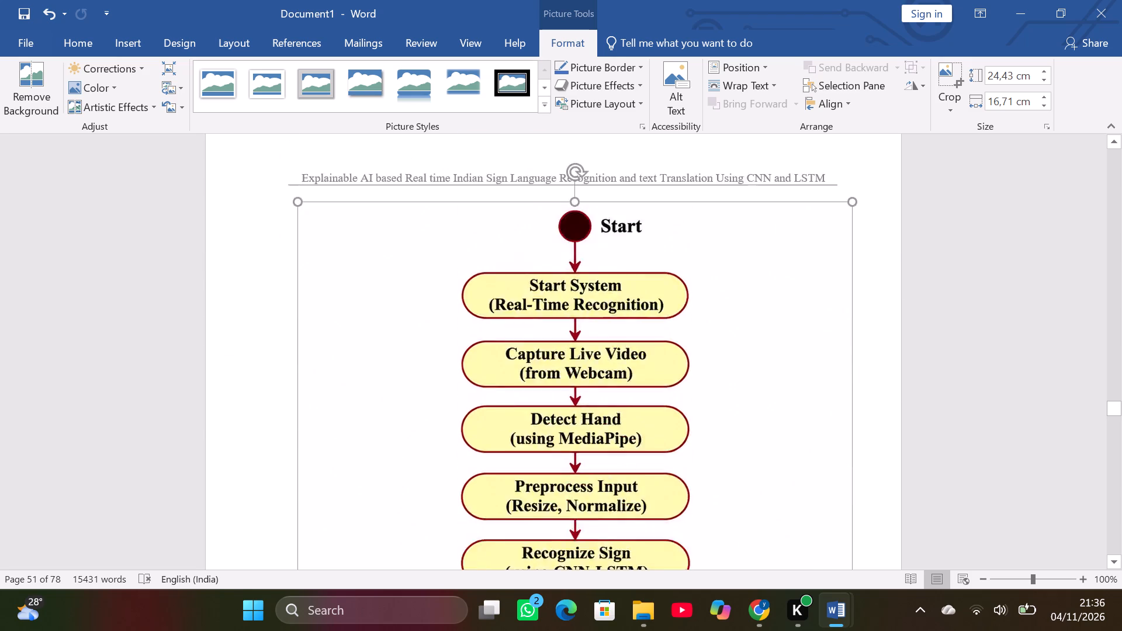
scroll(576, 231, down, 16)
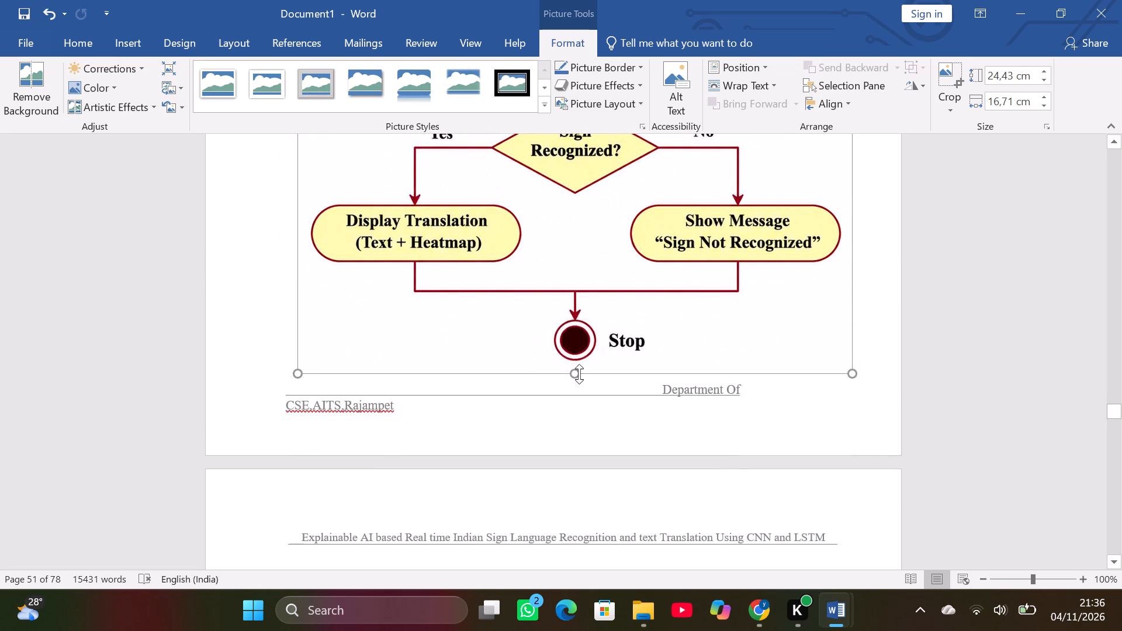
drag(574, 377, 581, 345)
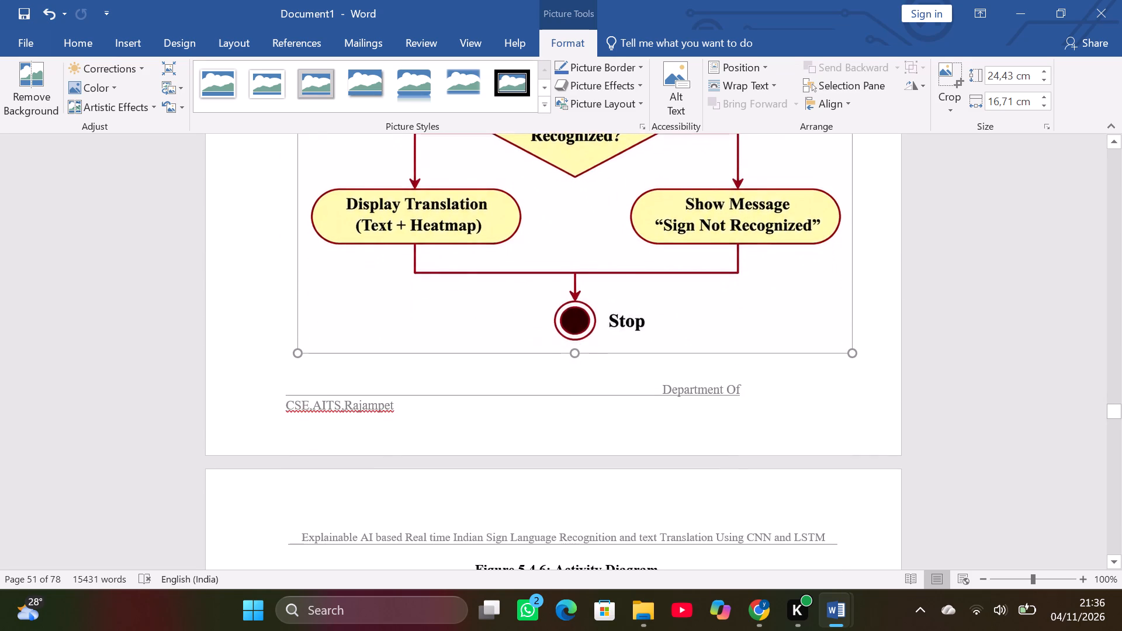
drag(581, 345, 584, 326)
scroll(586, 294, down, 8)
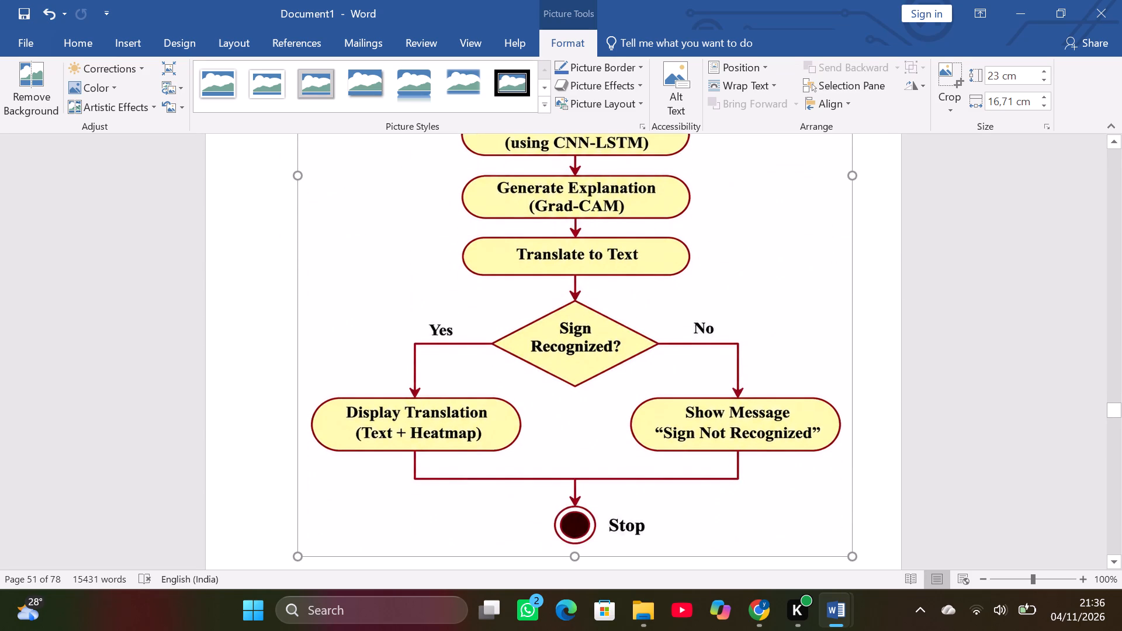
scroll(599, 424, down, 4)
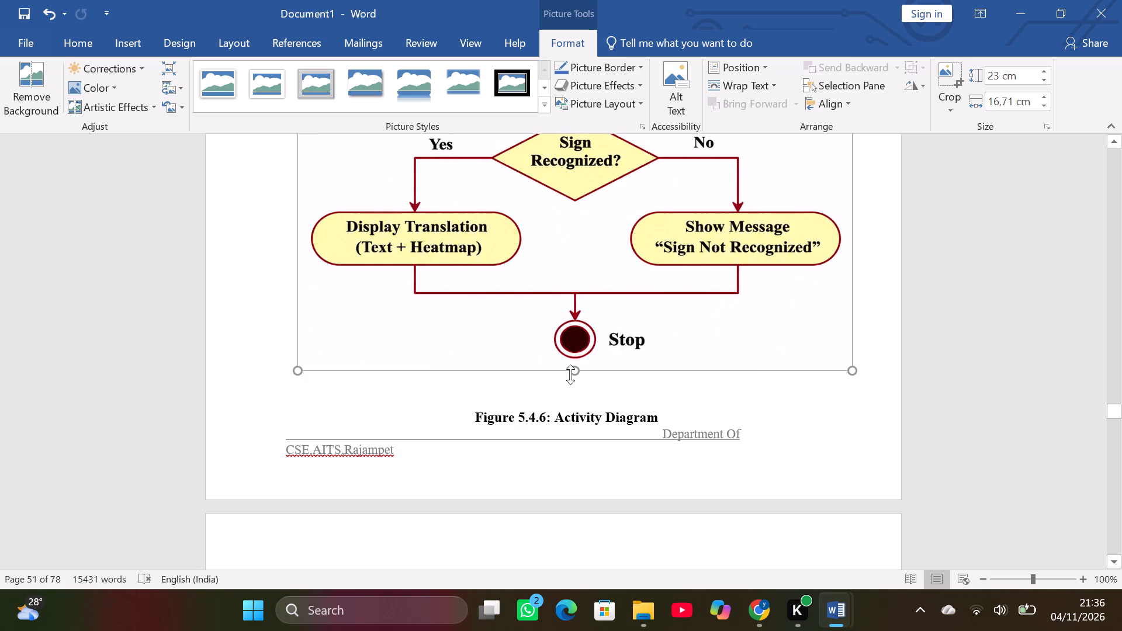
drag(574, 373, 583, 325)
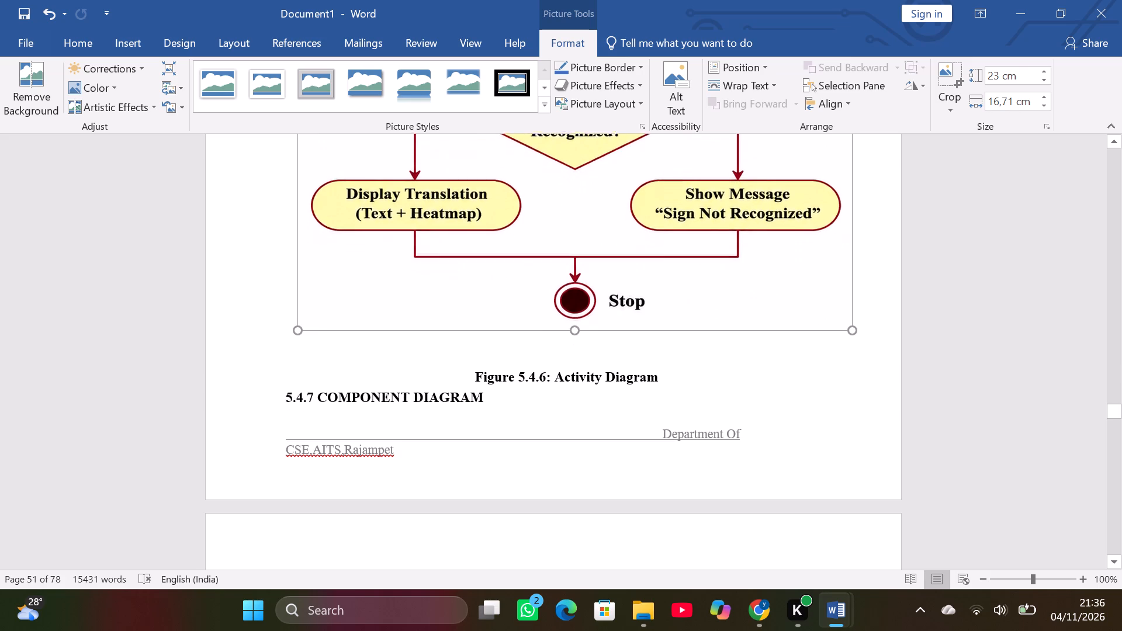
drag(583, 325, 584, 324)
Stretch the activity diagram picture to about 22.7 cm high so the 5.4.7 COMPONENT DIAGRAM heading starts on the following page.
scroll(594, 297, up, 9)
scroll(594, 297, down, 10)
scroll(594, 297, up, 3)
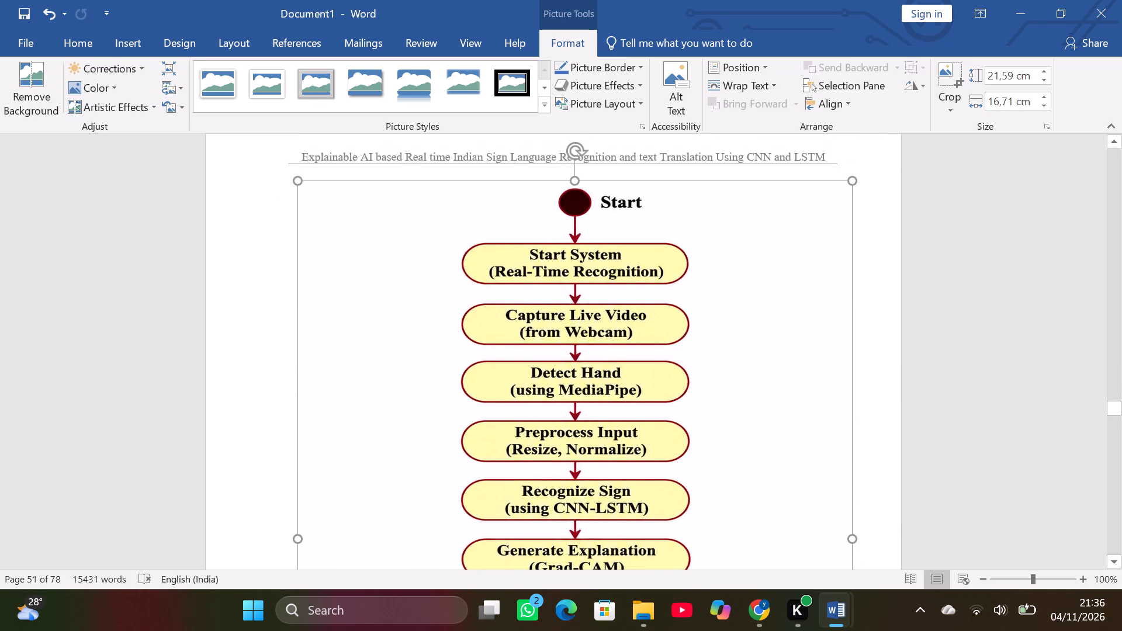
scroll(594, 297, up, 9)
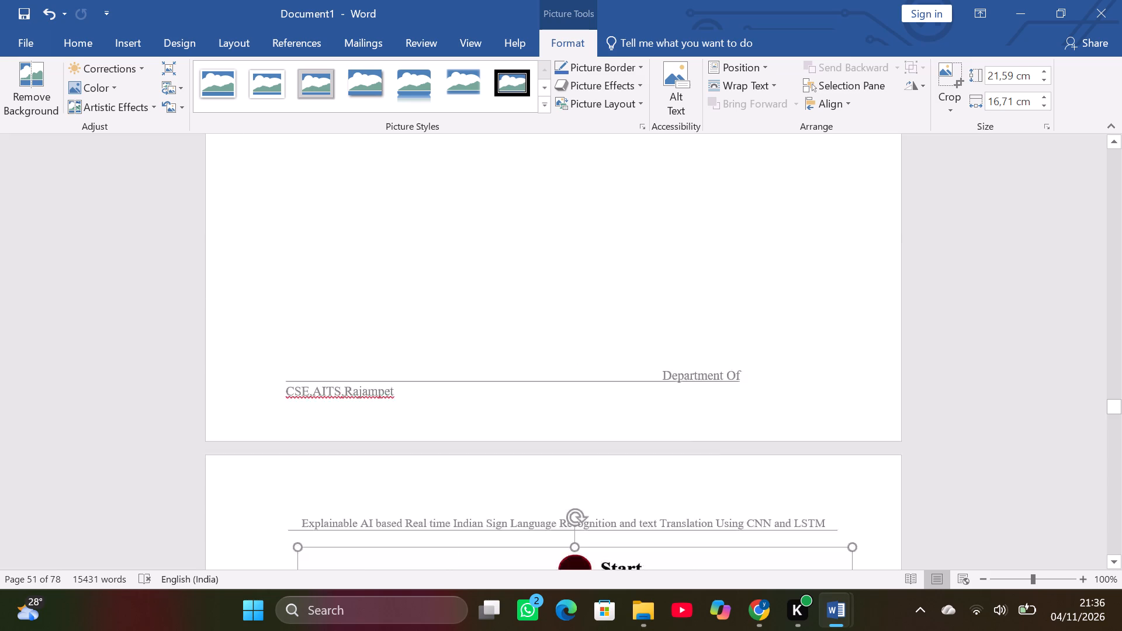
scroll(594, 297, up, 19)
scroll(594, 297, down, 20)
scroll(594, 297, up, 2)
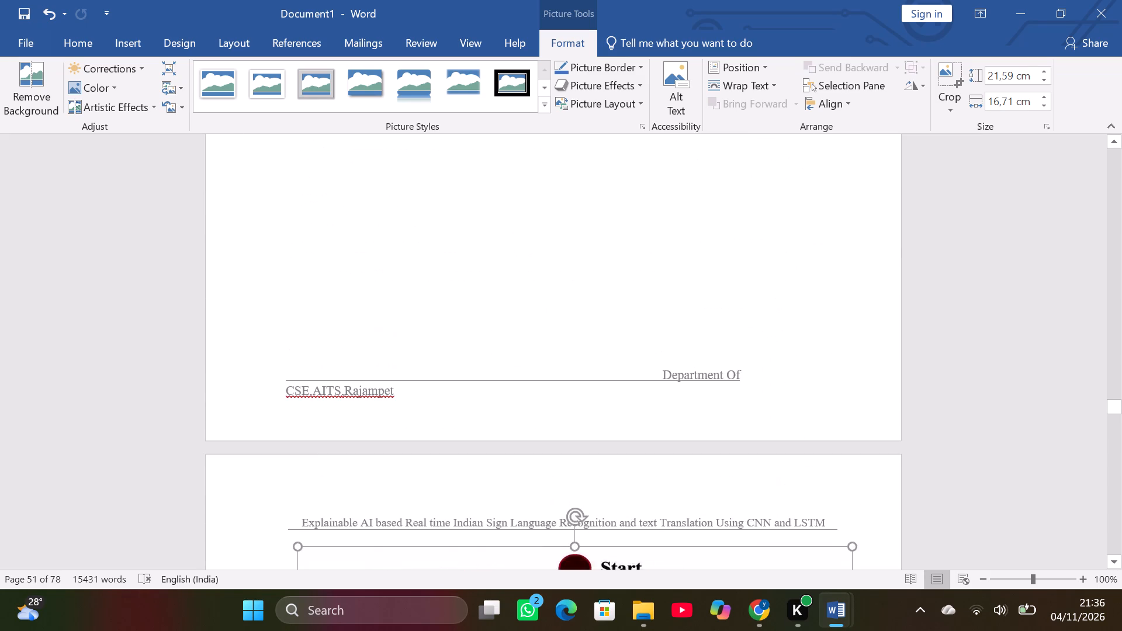
scroll(594, 297, down, 2)
scroll(594, 297, down, 20)
scroll(594, 297, down, 7)
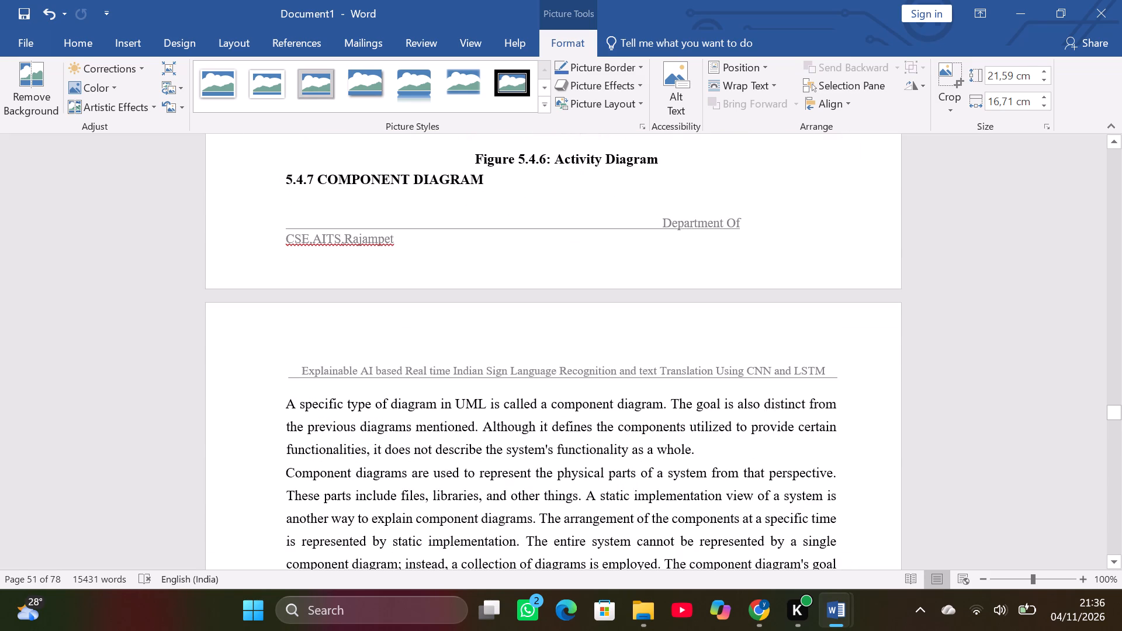
scroll(594, 297, up, 4)
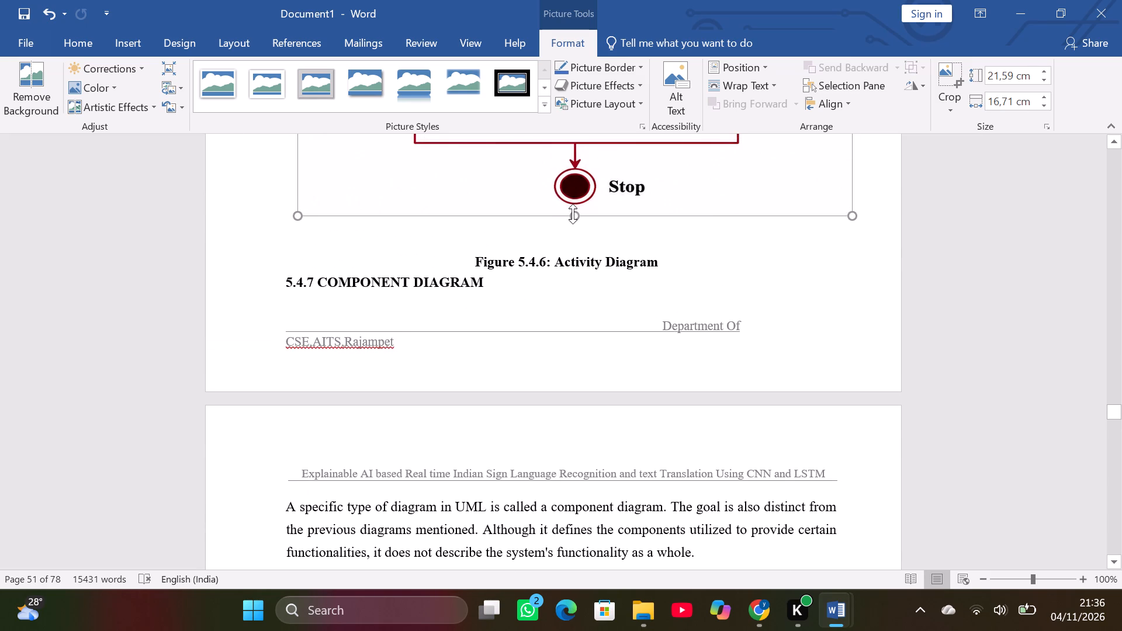
drag(573, 214, 583, 252)
click(583, 252)
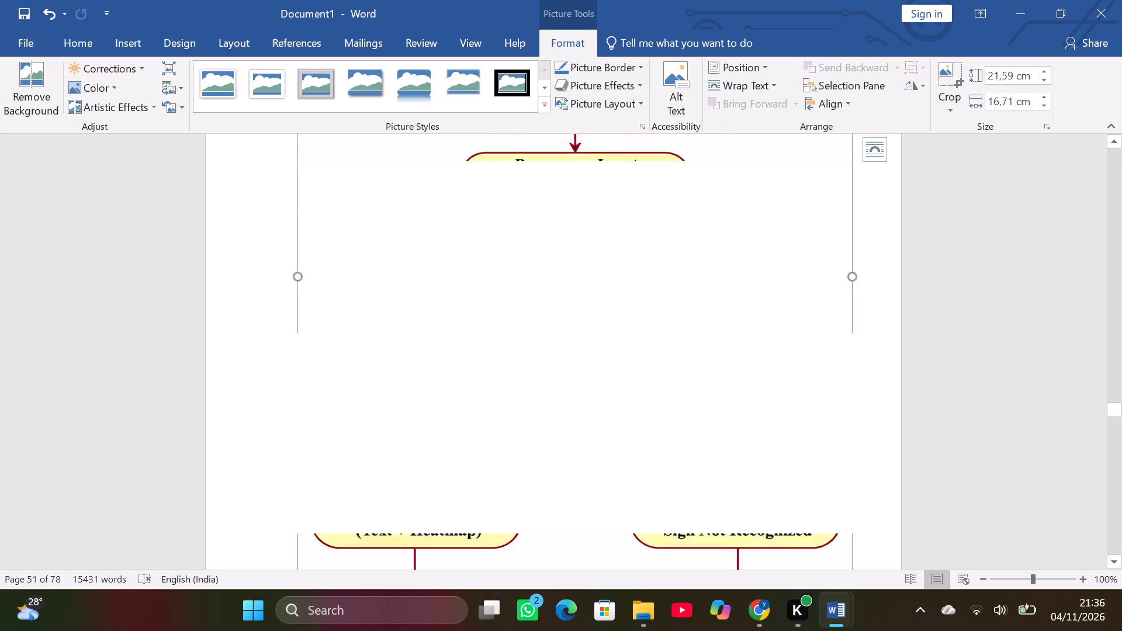
scroll(583, 252, down, 15)
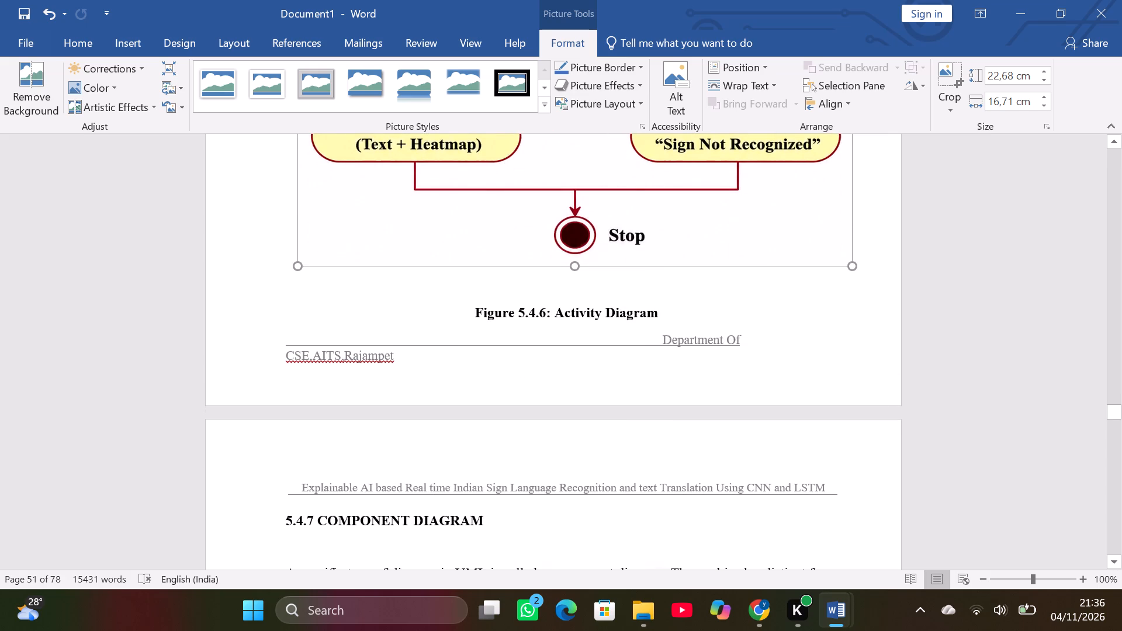
Delete the old description under 5.4.7 COMPONENT DIAGRAM, including its three numbered goals.
scroll(583, 252, down, 11)
scroll(583, 252, up, 1)
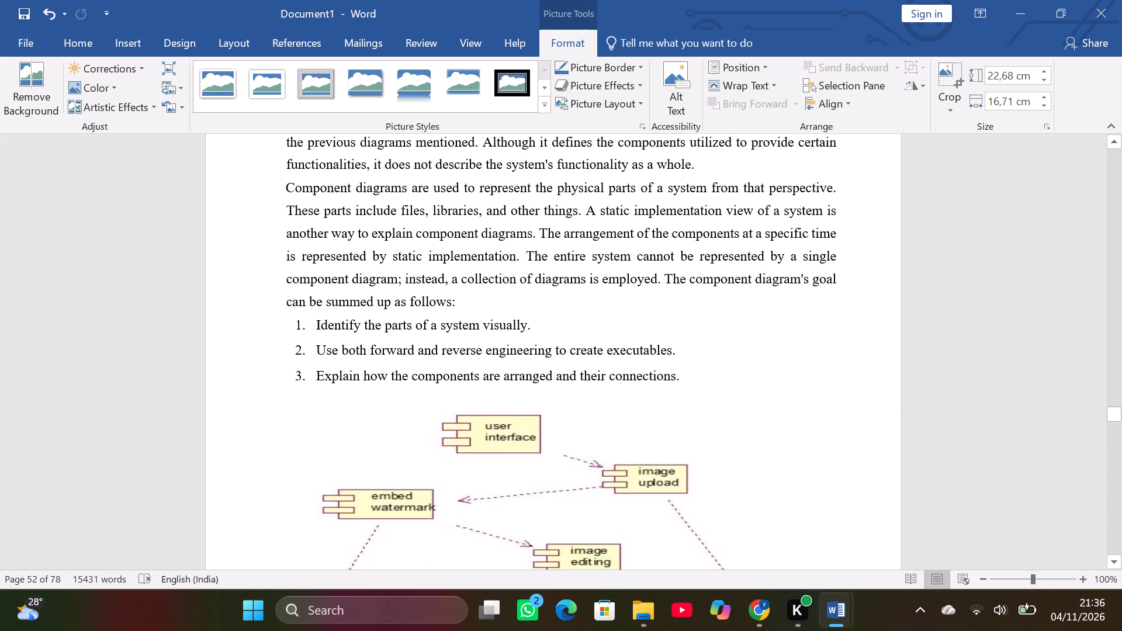
scroll(583, 252, up, 1)
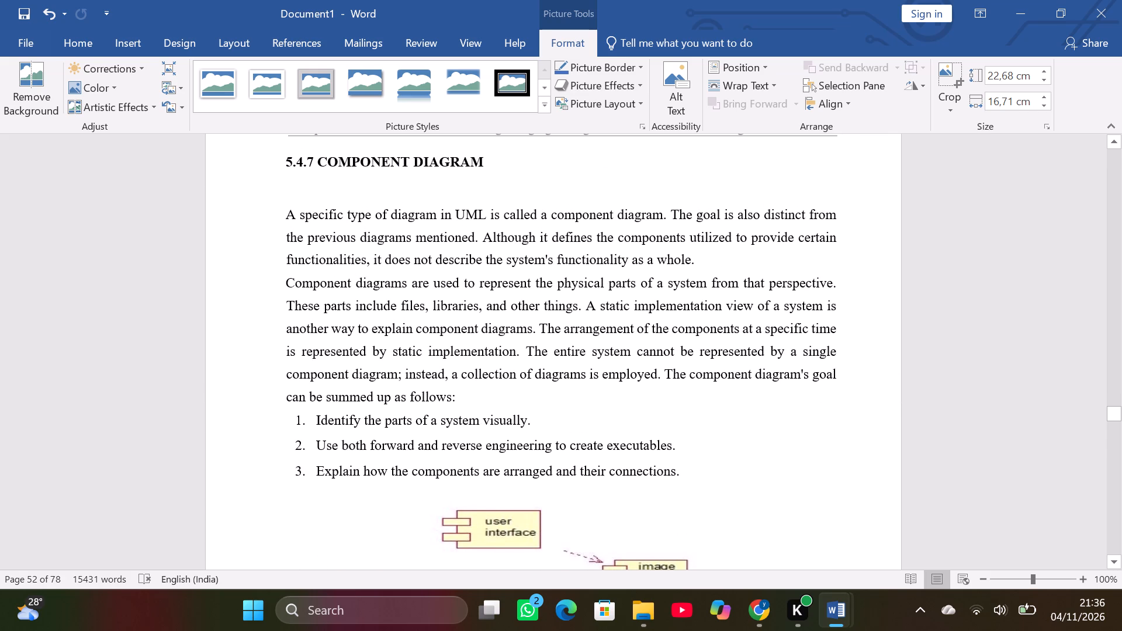
drag(289, 219, 640, 437)
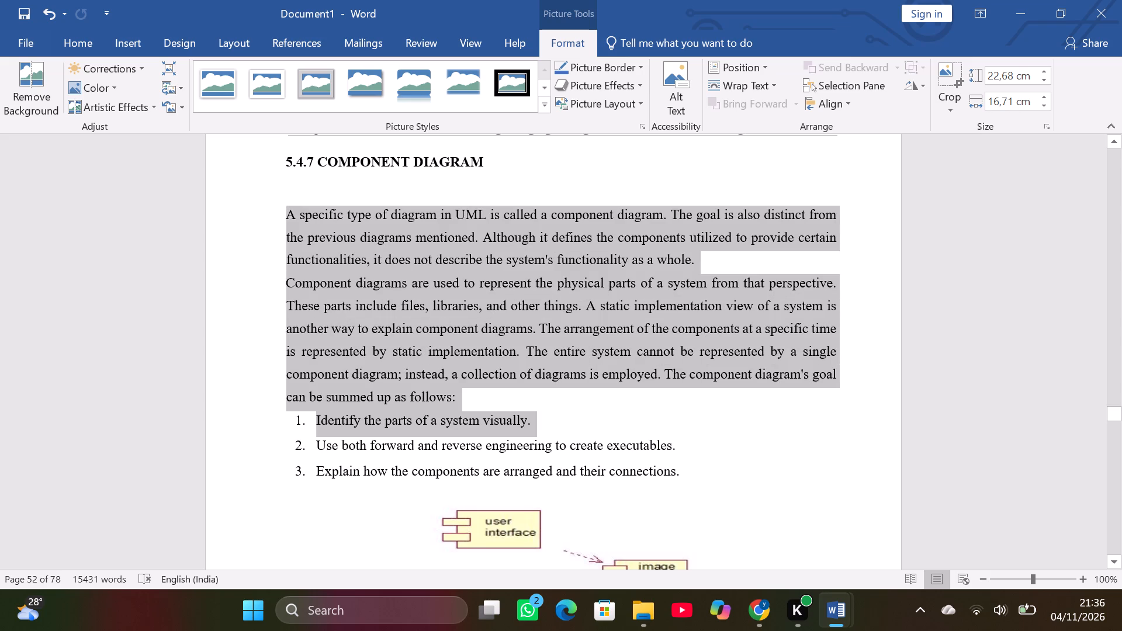
drag(640, 437, 685, 479)
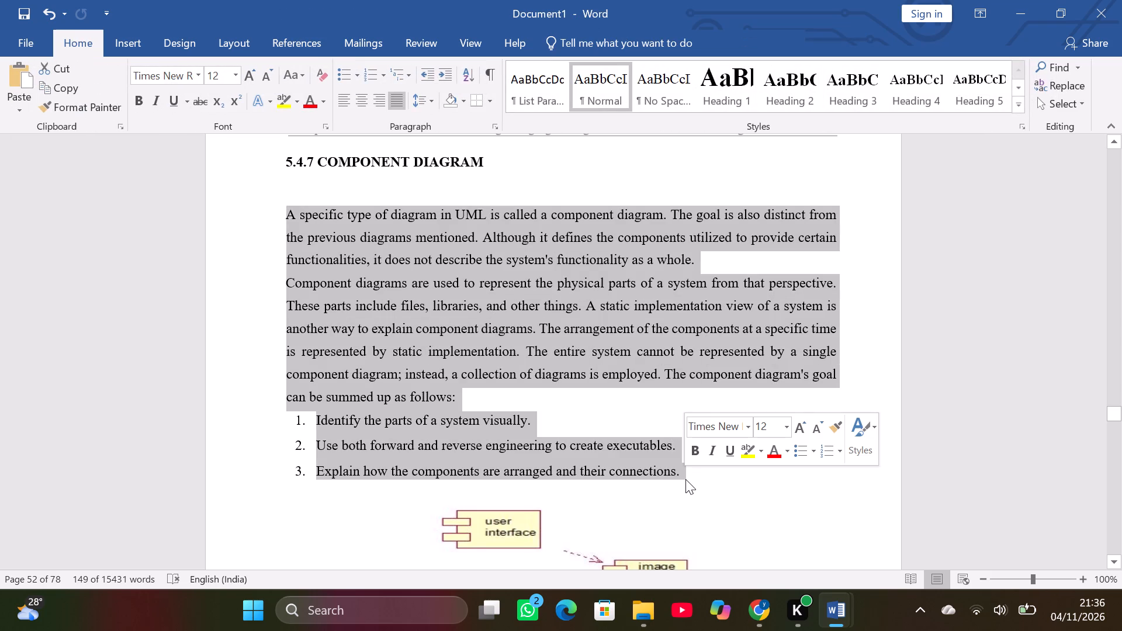
key(BackSpace)
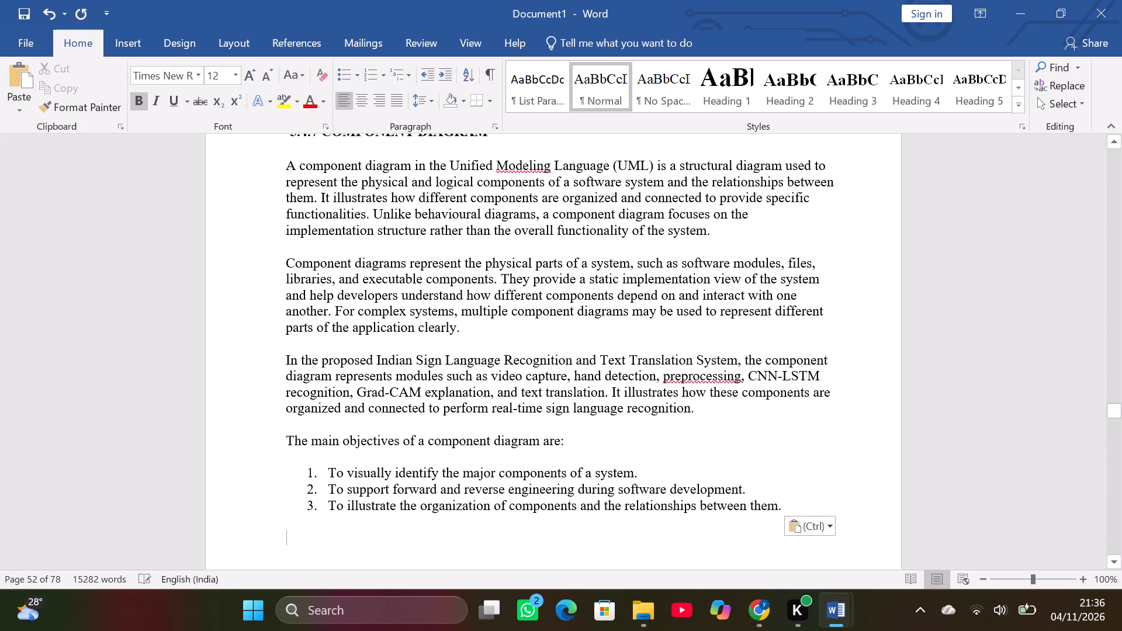
Remove the duplicate 5.4.7 COMPONENT DIAGRAM heading that came with the pasted text, keeping the original heading intact.
scroll(500, 172, up, 6)
scroll(500, 172, down, 3)
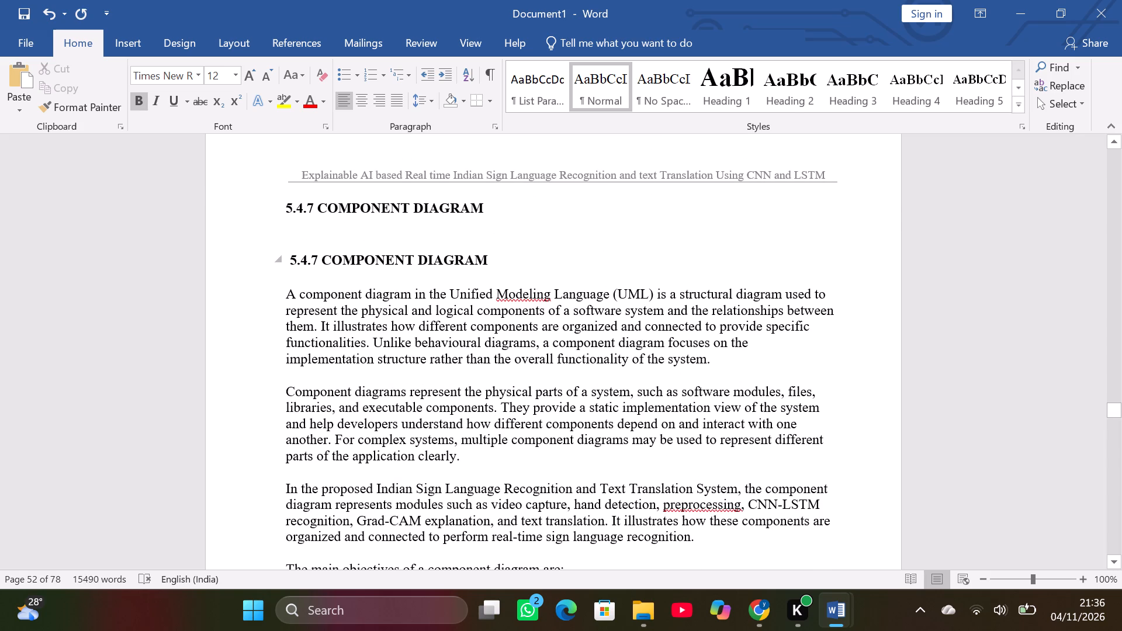
click(482, 261)
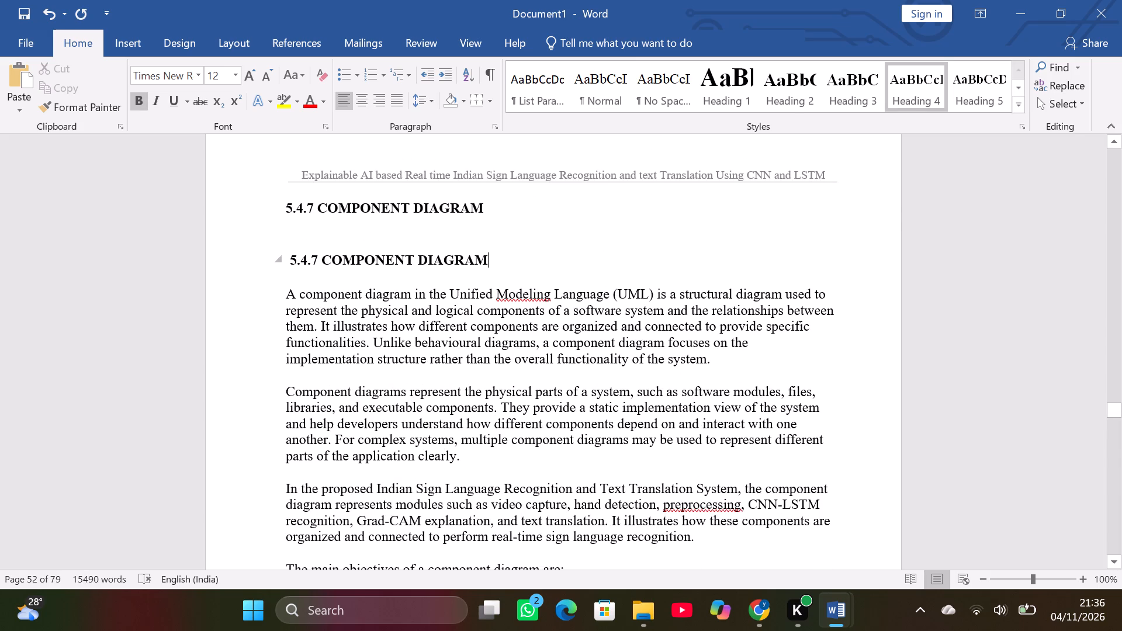
drag(496, 256, 318, 256)
key(BackSpace)
key(BackSpace)
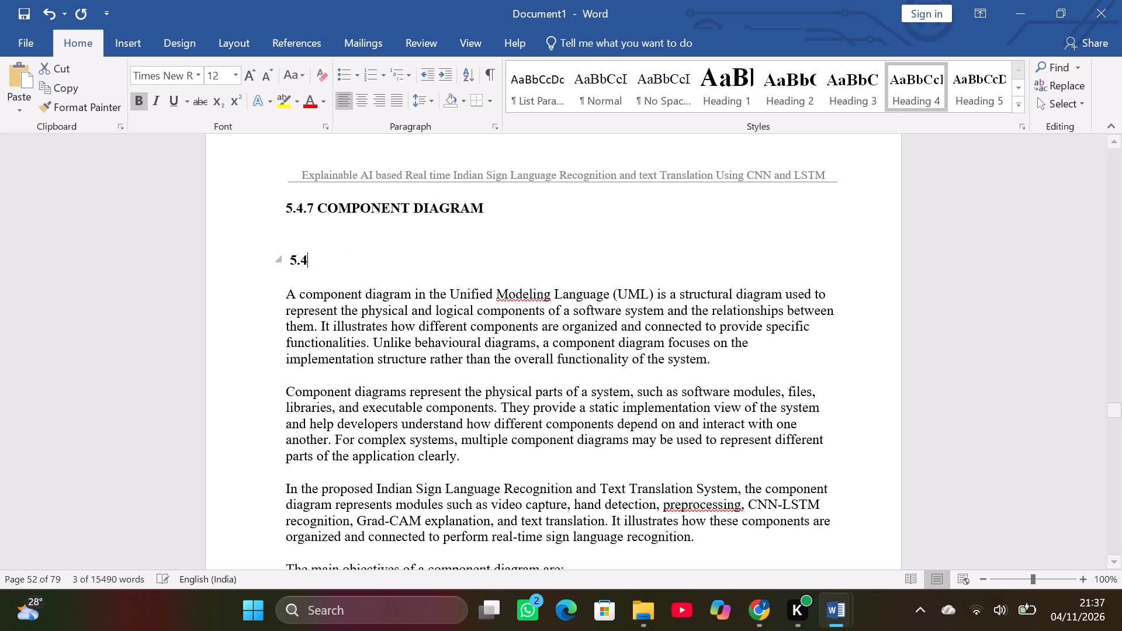
key(BackSpace)
key(BackSpace)
key(BackSpace)
key(BackSpace)
key(BackSpace)
key(BackSpace)
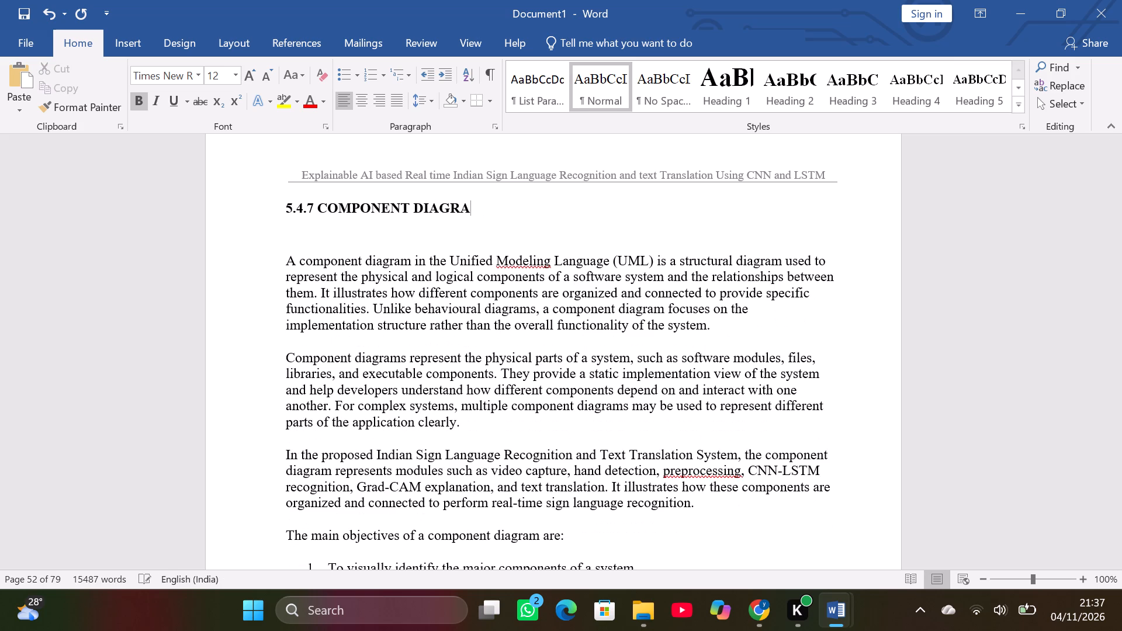
key(shift+m)
Join the first component diagram paragraph to the blank line above it and split it off again at its start.
key(Down)
key(Left)
key(Left)
key(Left)
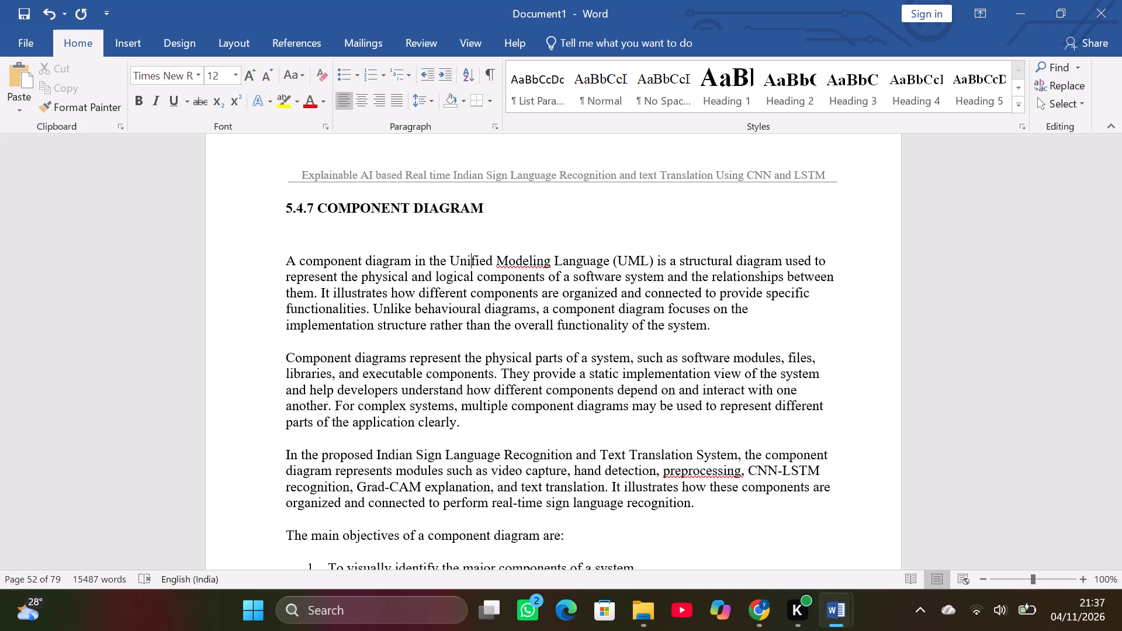
key(Right)
key(ctrl+Left)
key(ctrl+Left)
key(ctrl+Left)
key(ctrl+Left)
key(ctrl+Left)
key(ctrl+Left)
key(BackSpace)
key(Return)
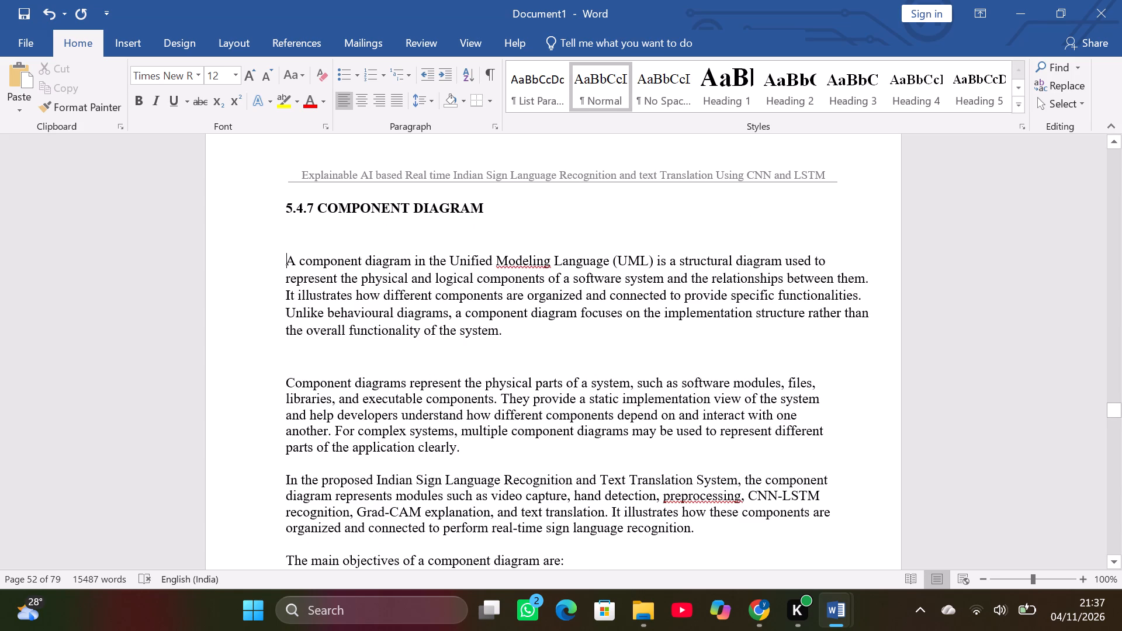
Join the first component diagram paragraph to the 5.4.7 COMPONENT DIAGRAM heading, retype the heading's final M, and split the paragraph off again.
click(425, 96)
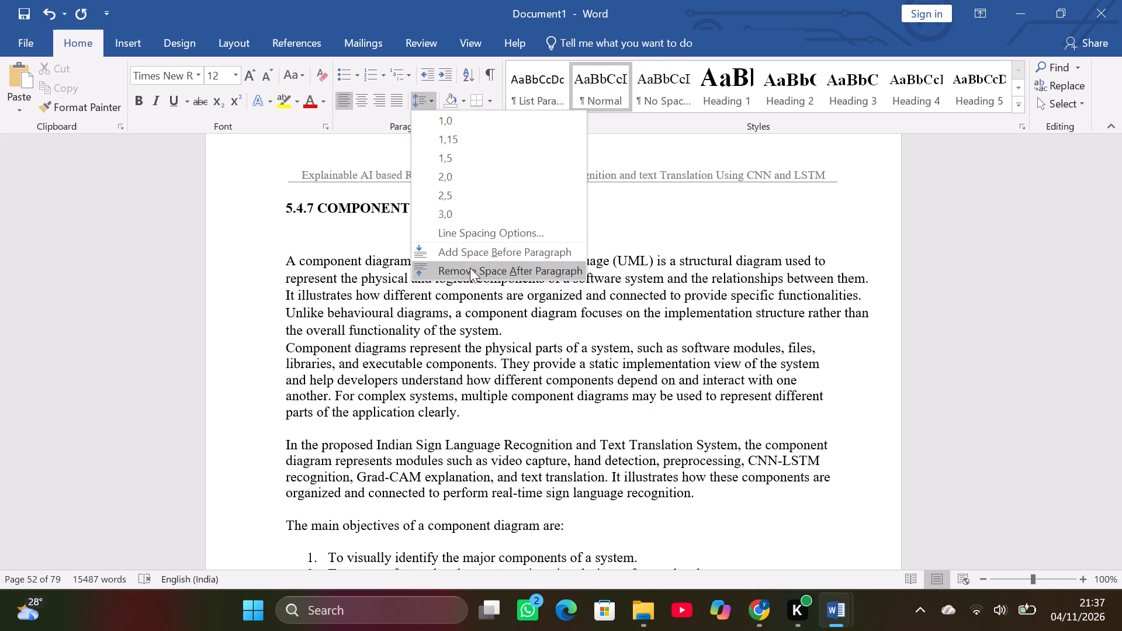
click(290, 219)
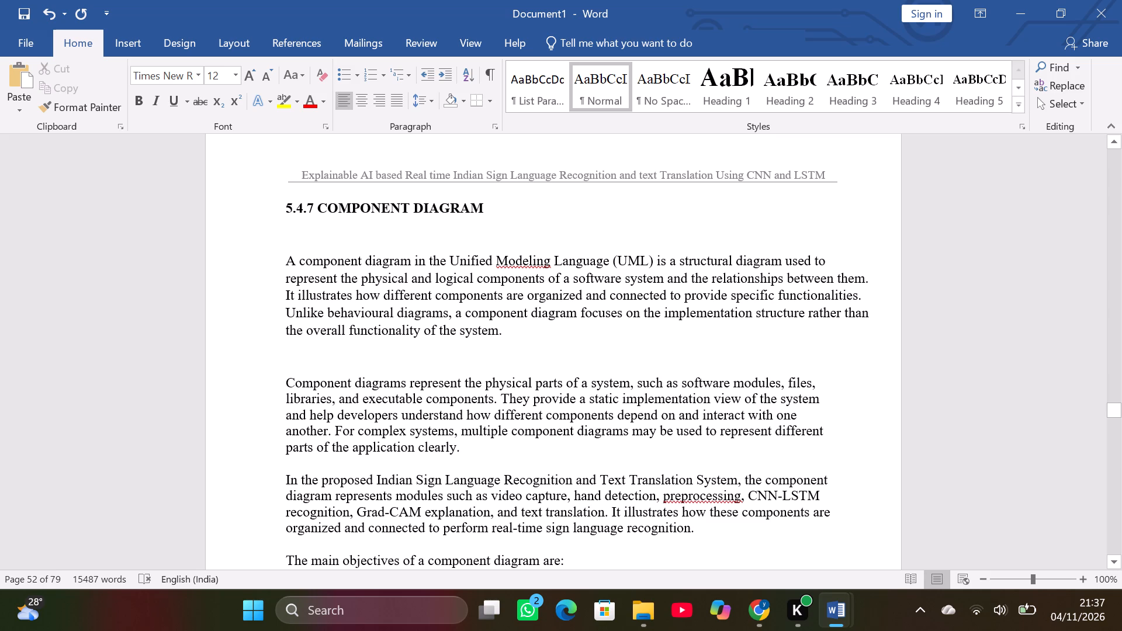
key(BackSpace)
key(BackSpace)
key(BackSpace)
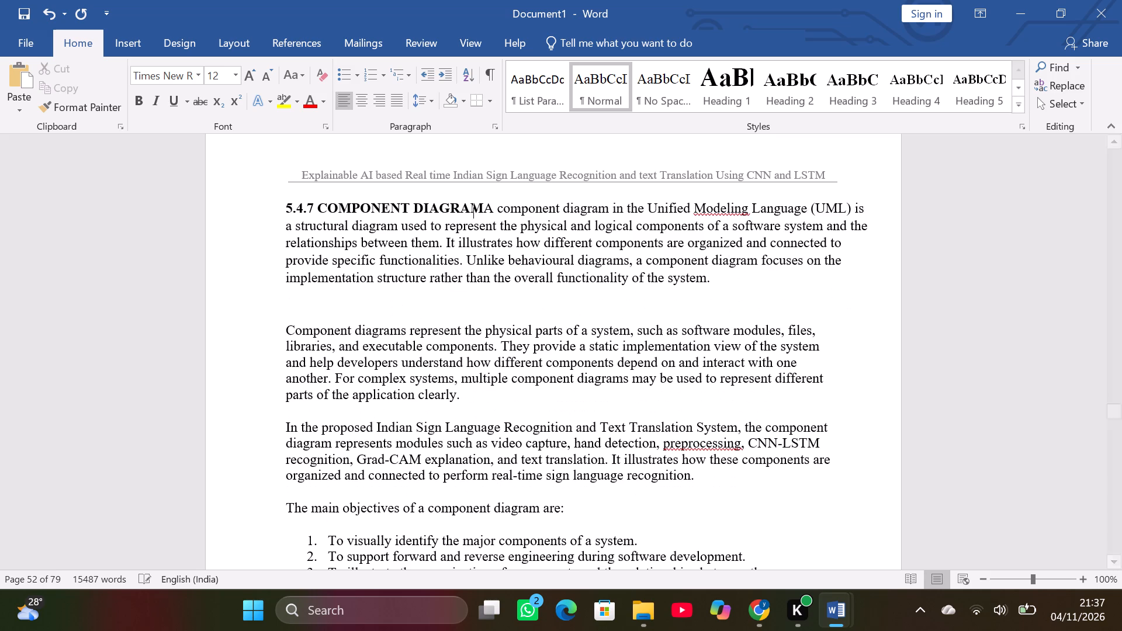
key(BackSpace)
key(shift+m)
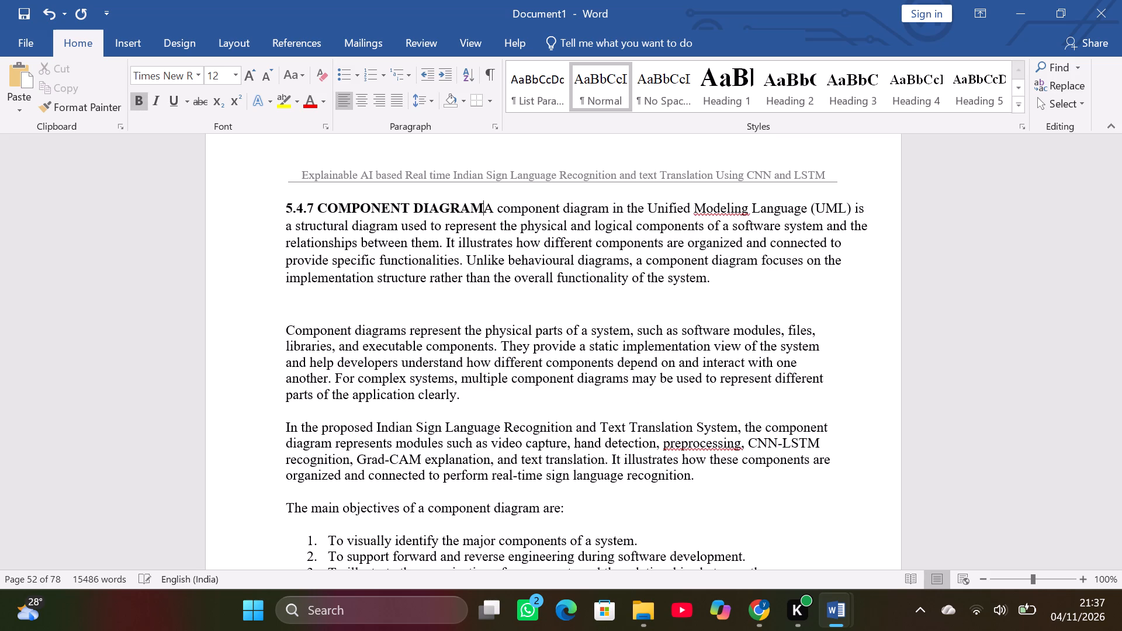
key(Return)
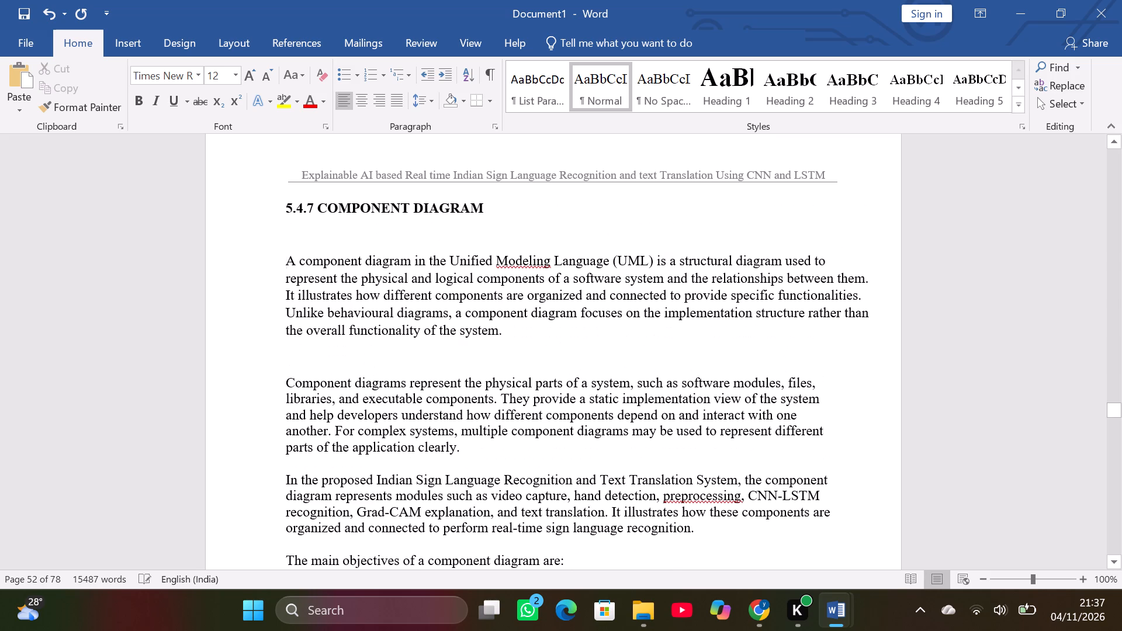
Join the second component diagram paragraph to the first and split it off again so it takes on the same formatting.
click(303, 359)
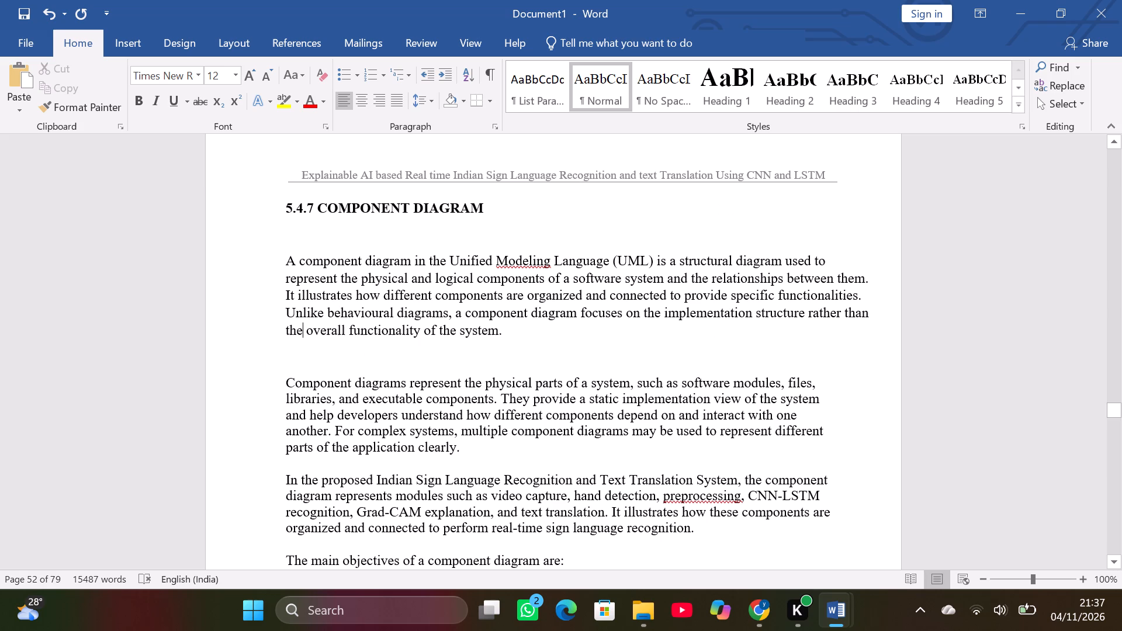
click(288, 389)
key(BackSpace)
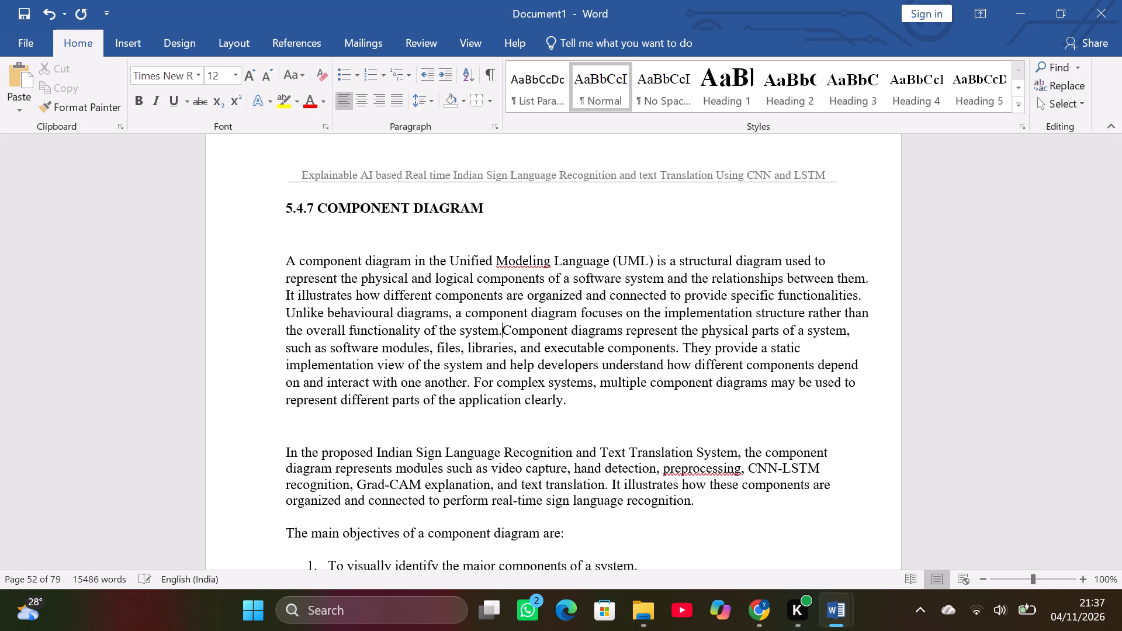
key(Return)
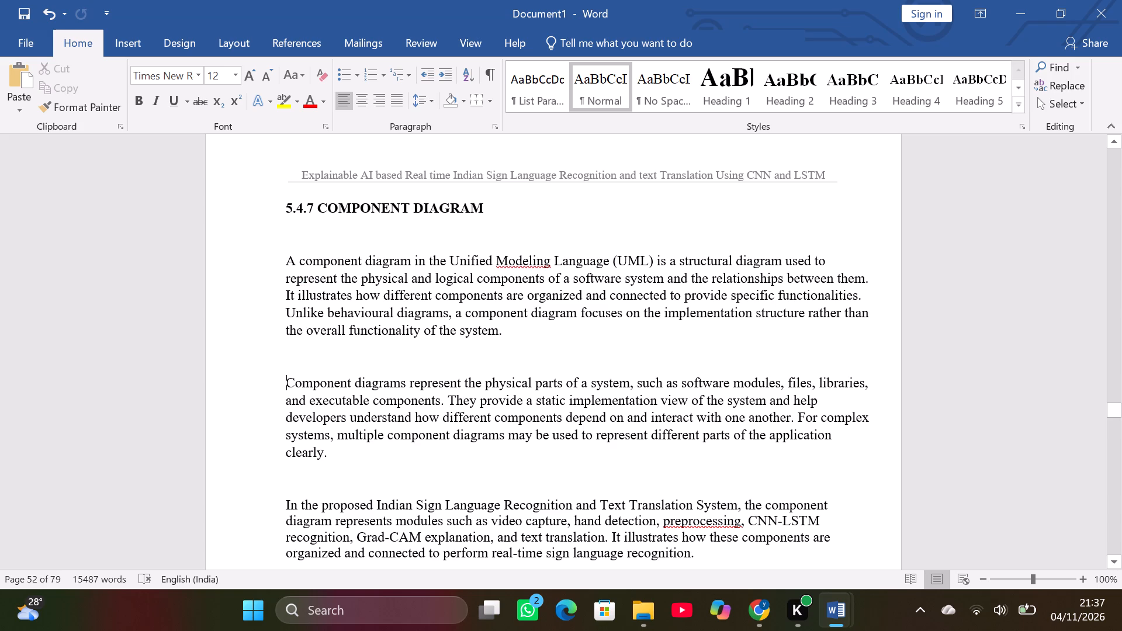
Set the line spacing of the 5.4.7 body text, from the first paragraph through the numbered objectives, to 1.5.
drag(283, 252, 302, 267)
drag(380, 325, 529, 353)
scroll(529, 353, up, 5)
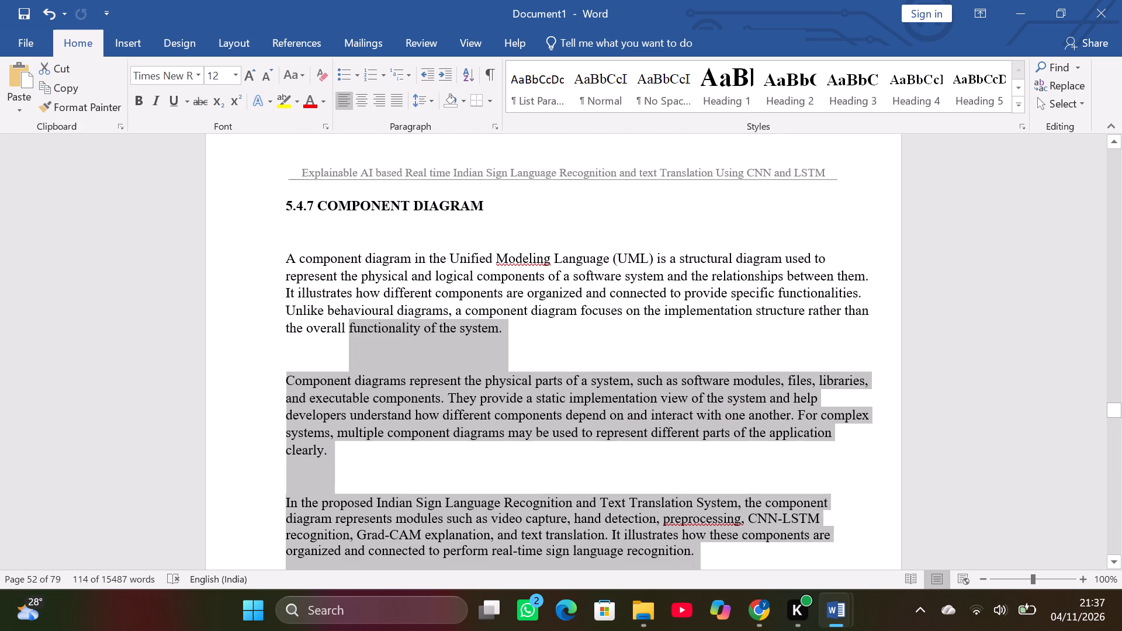
click(279, 249)
drag(629, 432, 650, 450)
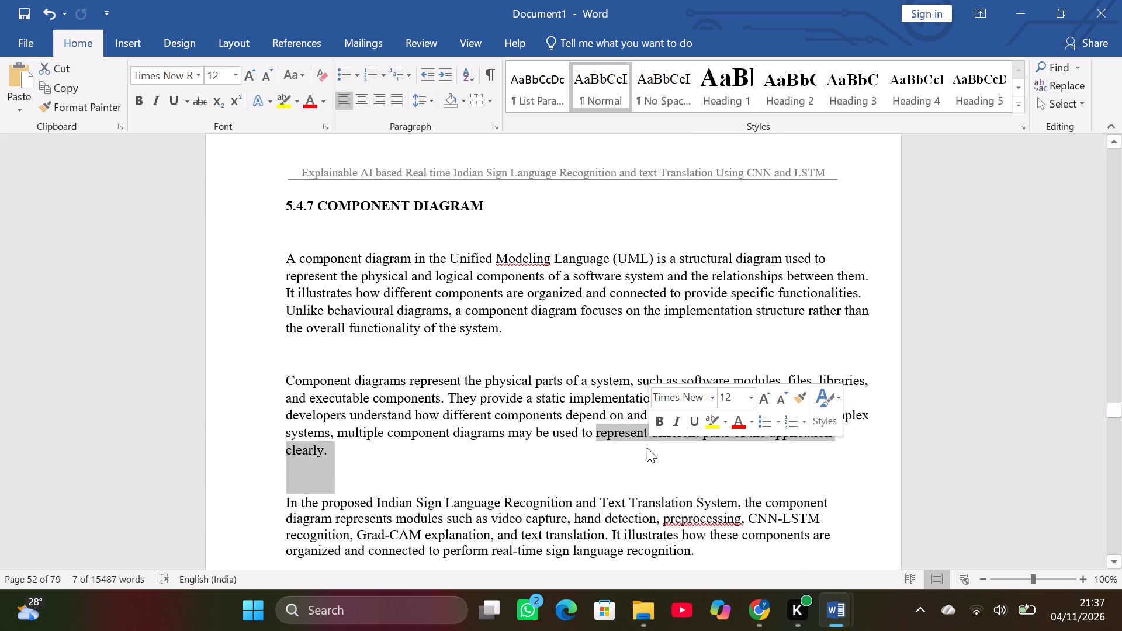
click(289, 255)
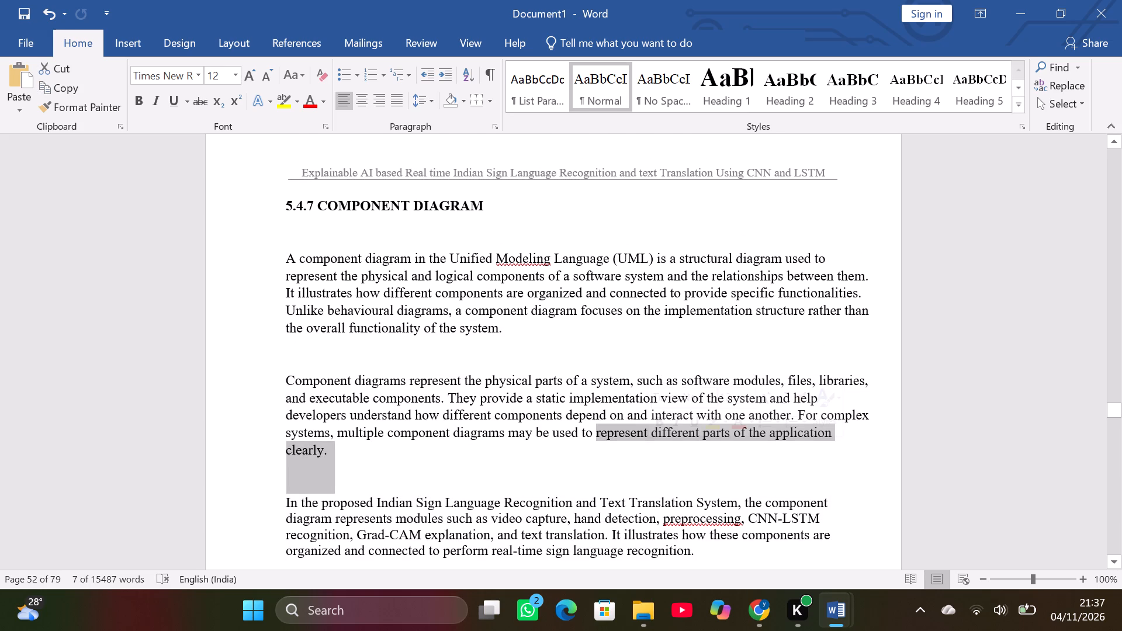
drag(289, 255, 354, 317)
drag(364, 325, 435, 388)
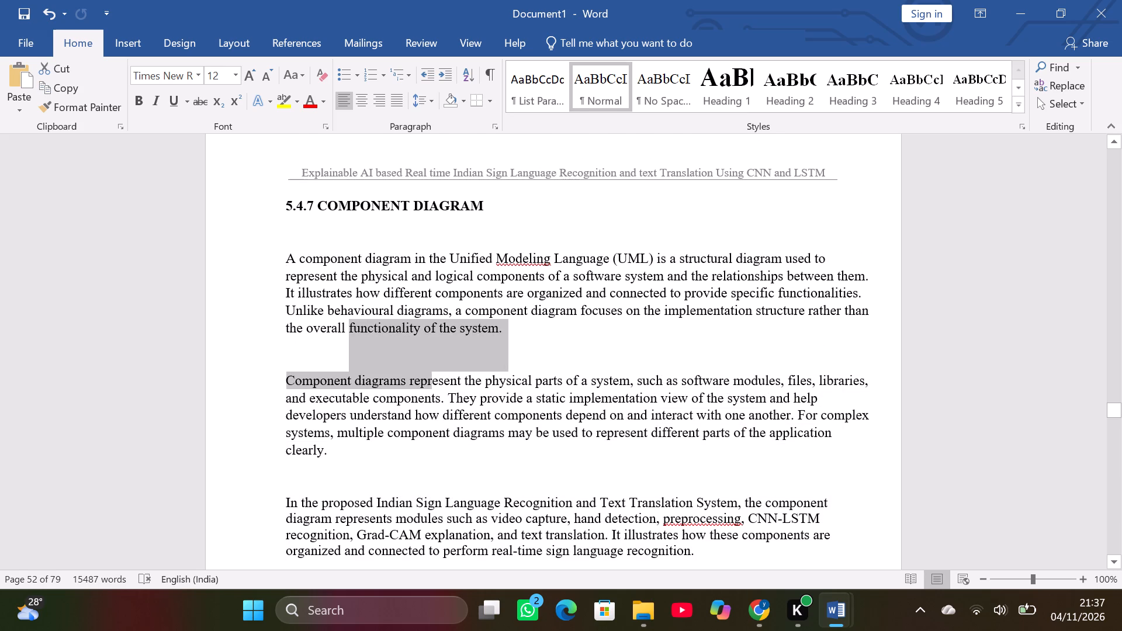
drag(435, 388, 438, 395)
click(274, 262)
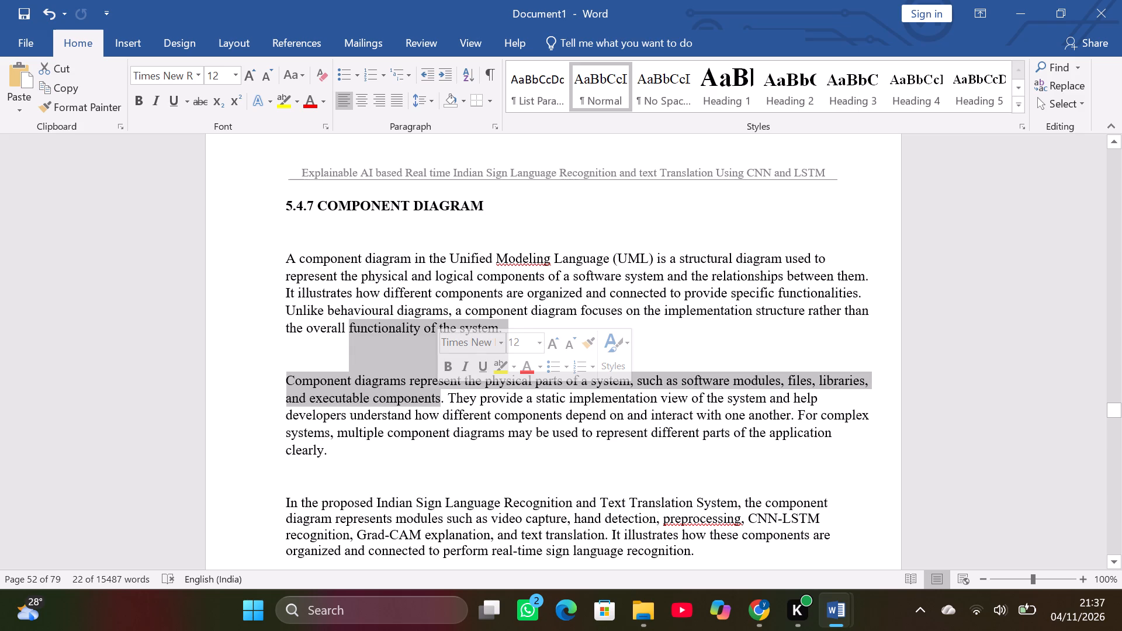
click(283, 252)
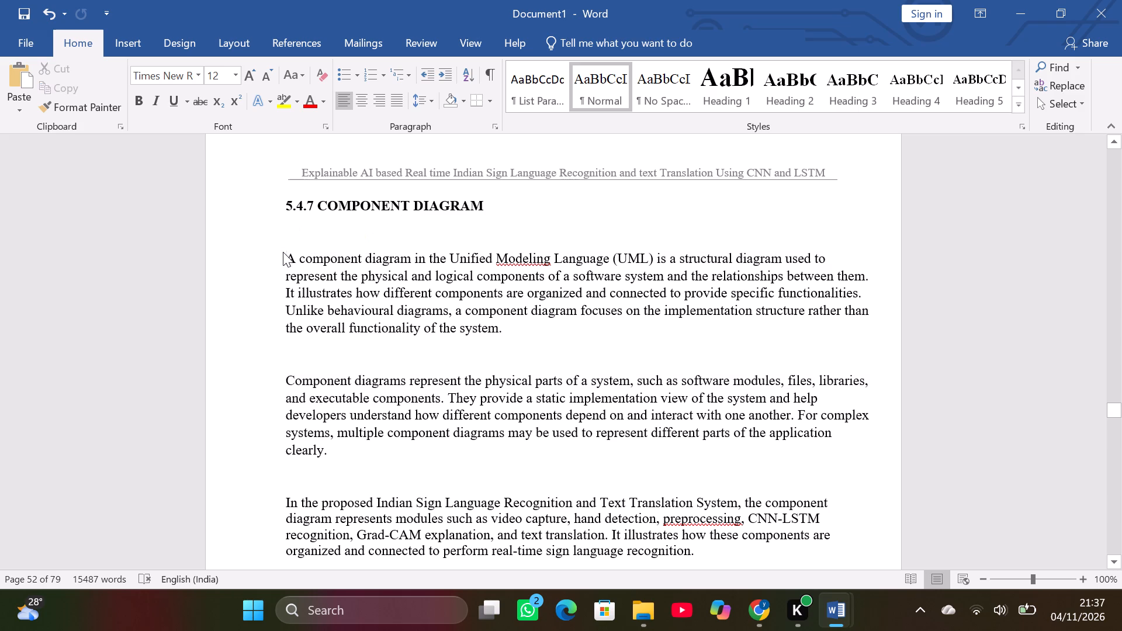
drag(283, 252, 490, 536)
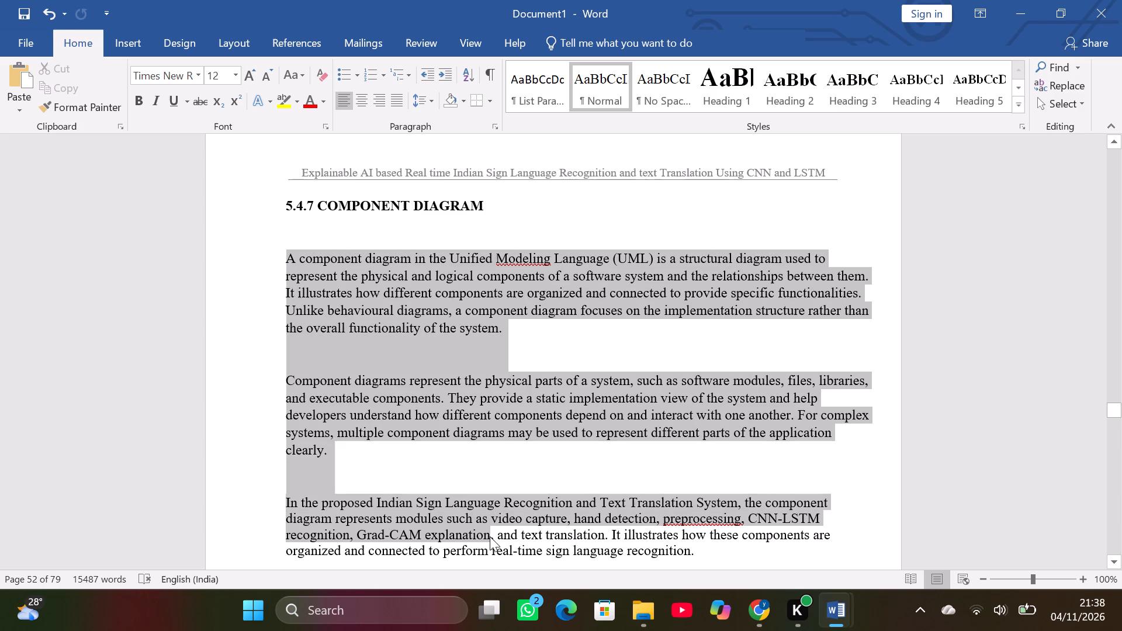
drag(490, 536, 511, 550)
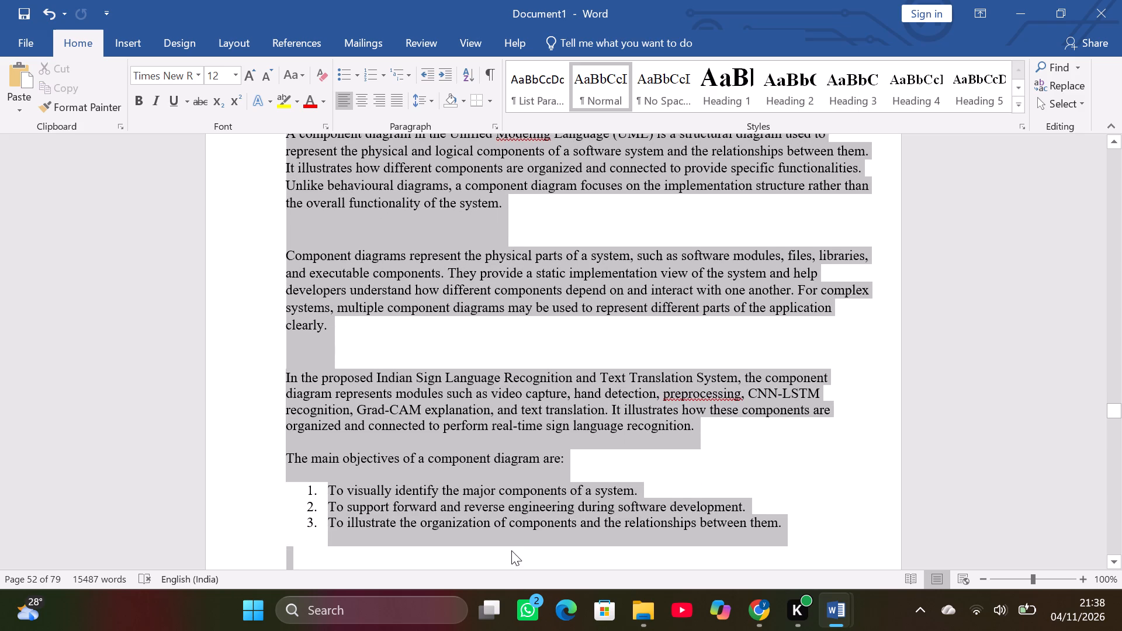
drag(511, 550, 510, 542)
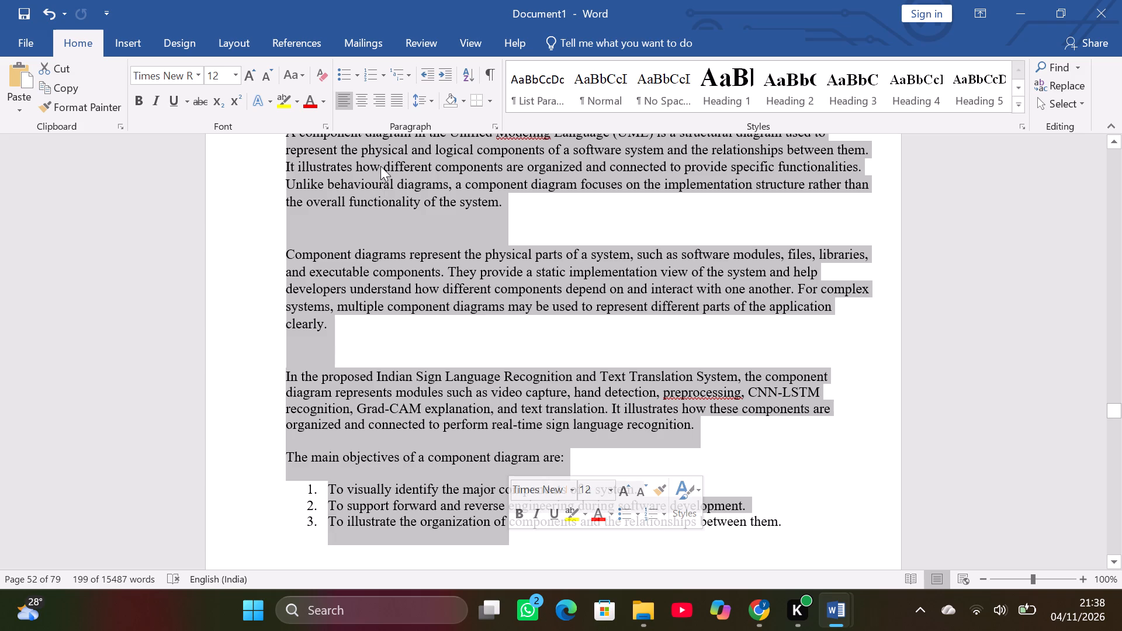
click(436, 102)
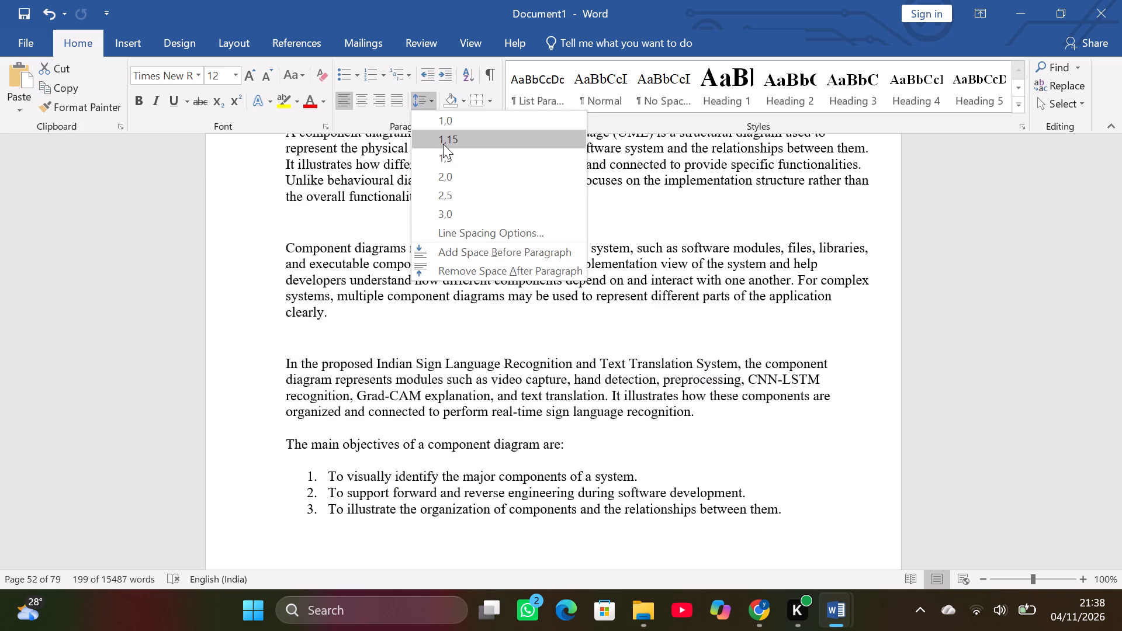
click(445, 162)
click(385, 261)
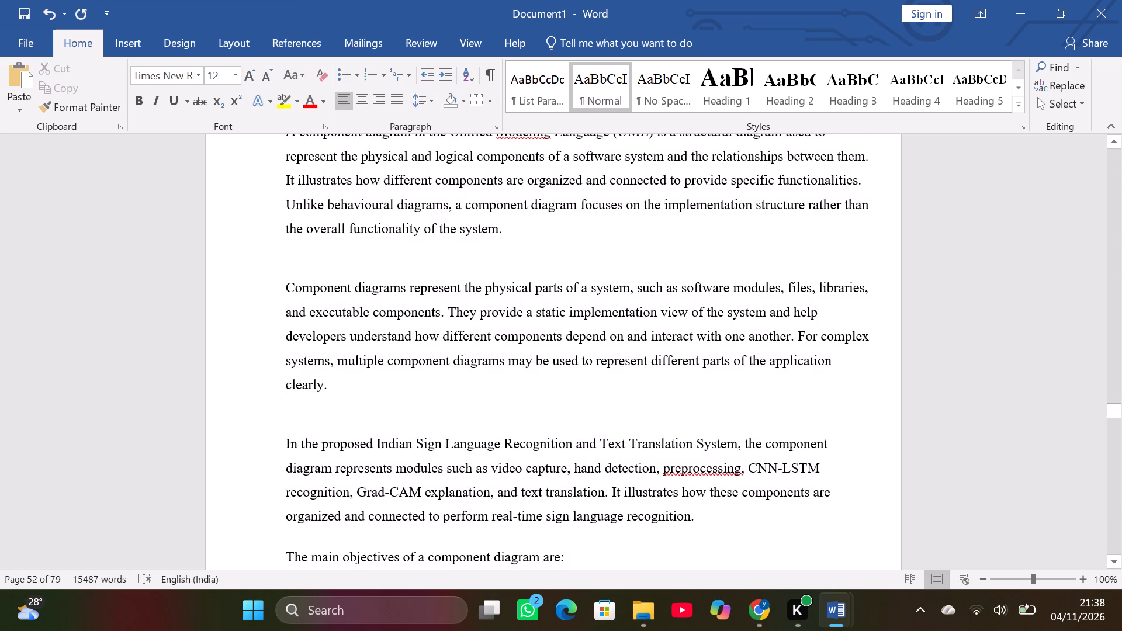
Remove the space after the second and the first component diagram paragraphs.
click(288, 286)
click(423, 106)
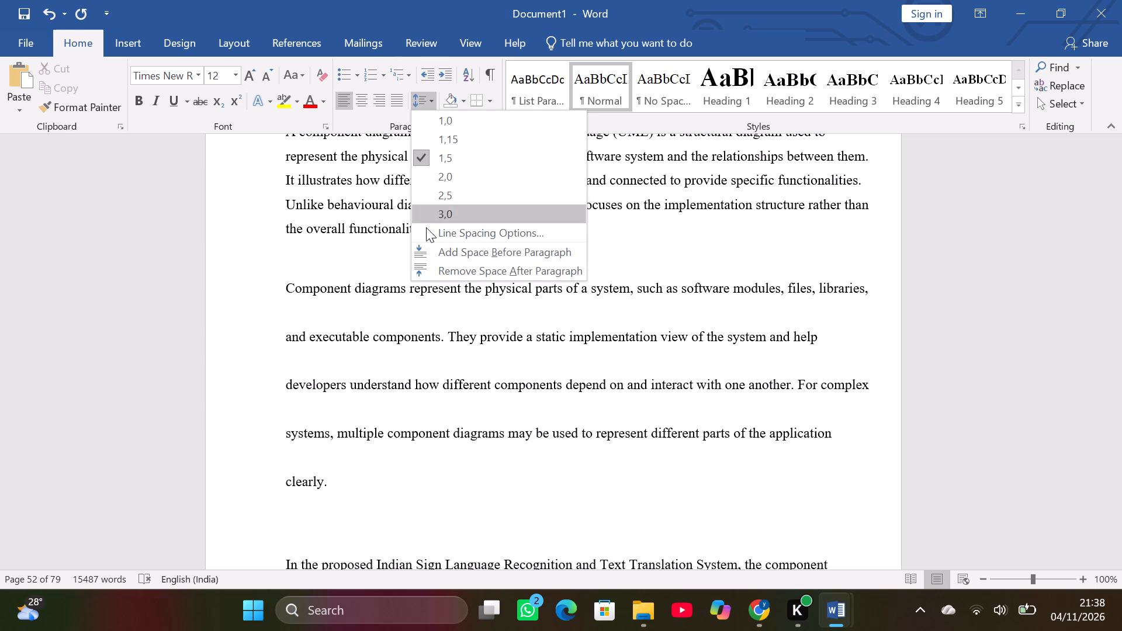
click(438, 272)
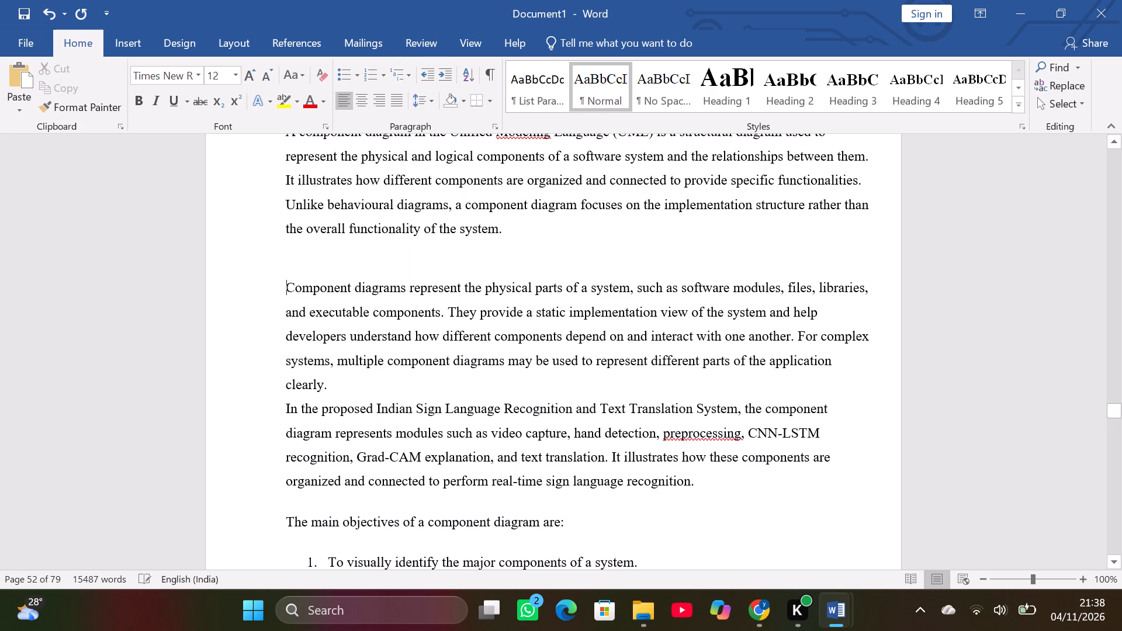
click(502, 233)
click(423, 101)
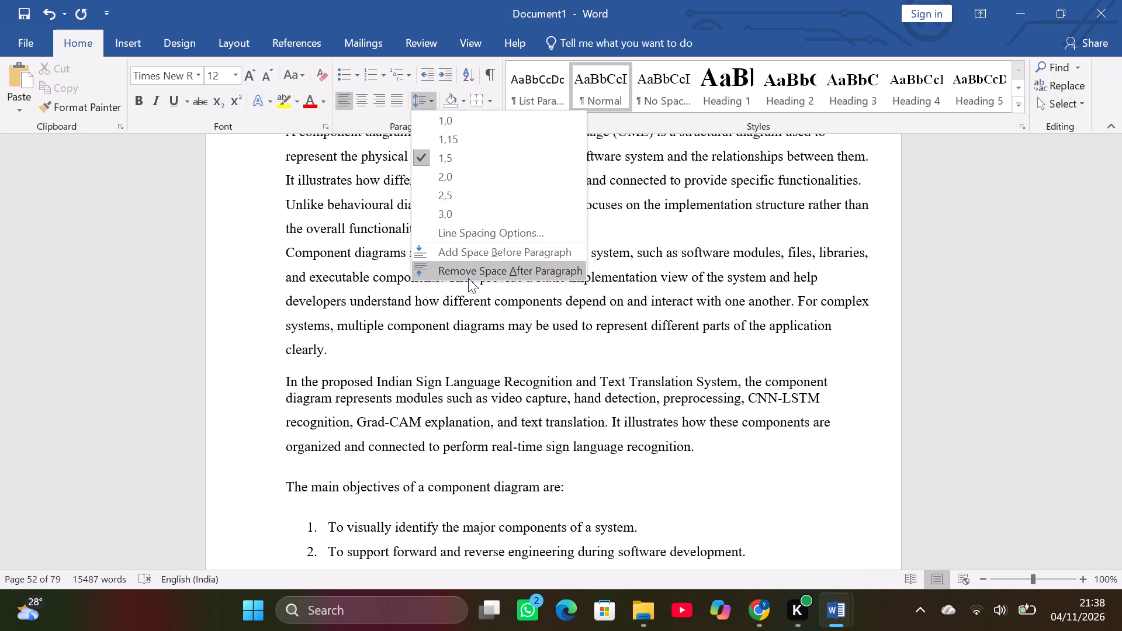
click(469, 273)
Remove the space after the 5.4.7 COMPONENT DIAGRAM heading and insert one blank line beneath it.
scroll(469, 273, up, 7)
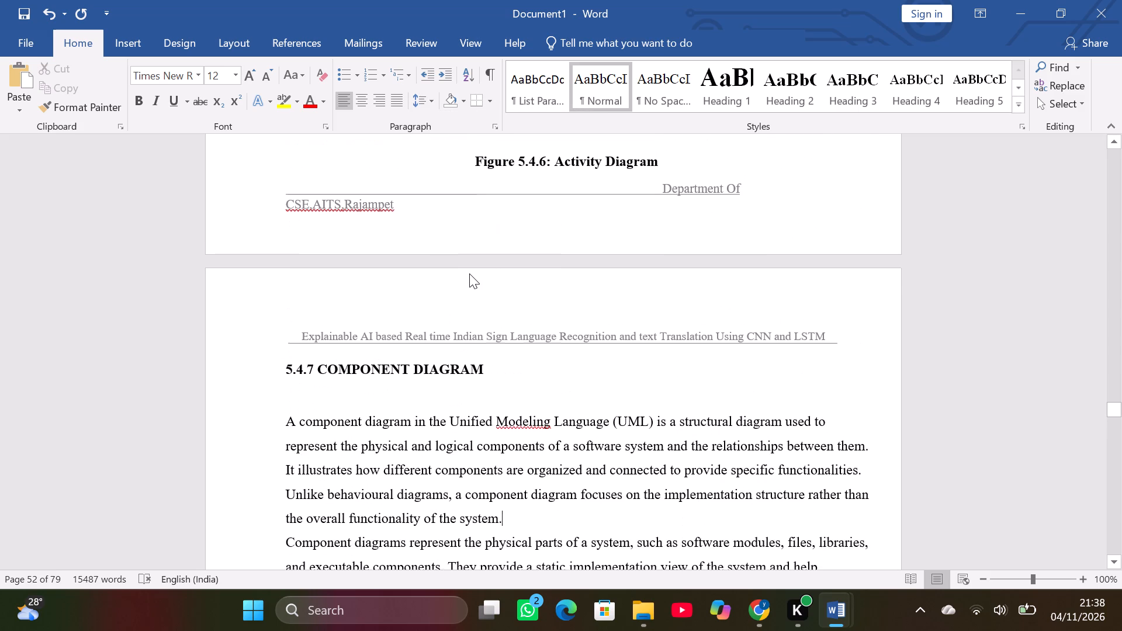
click(494, 371)
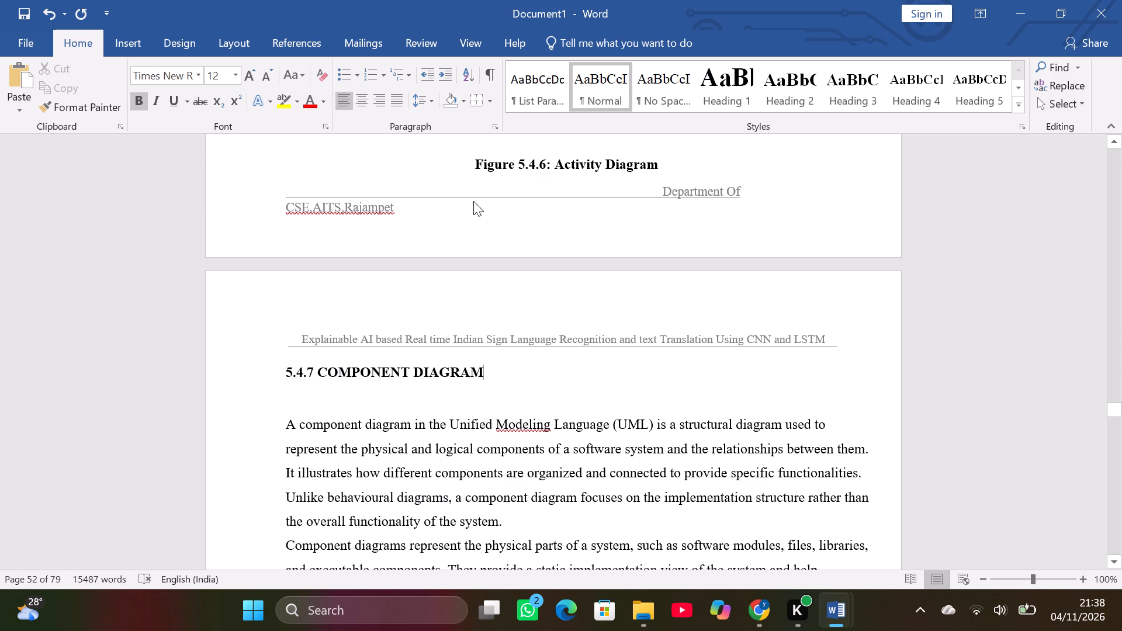
click(420, 102)
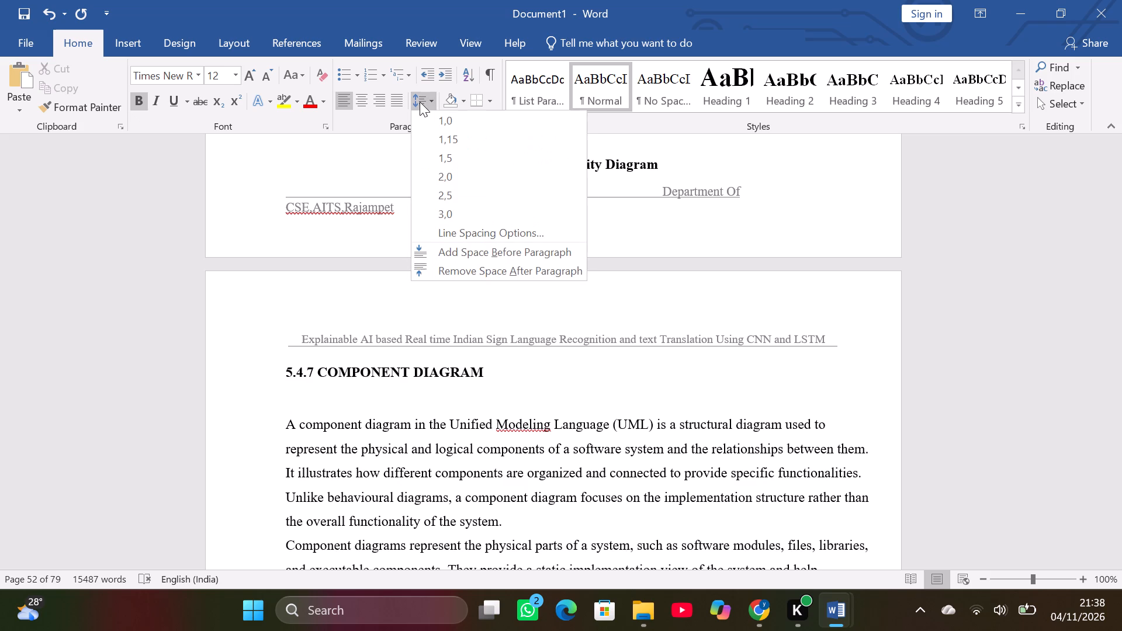
click(473, 275)
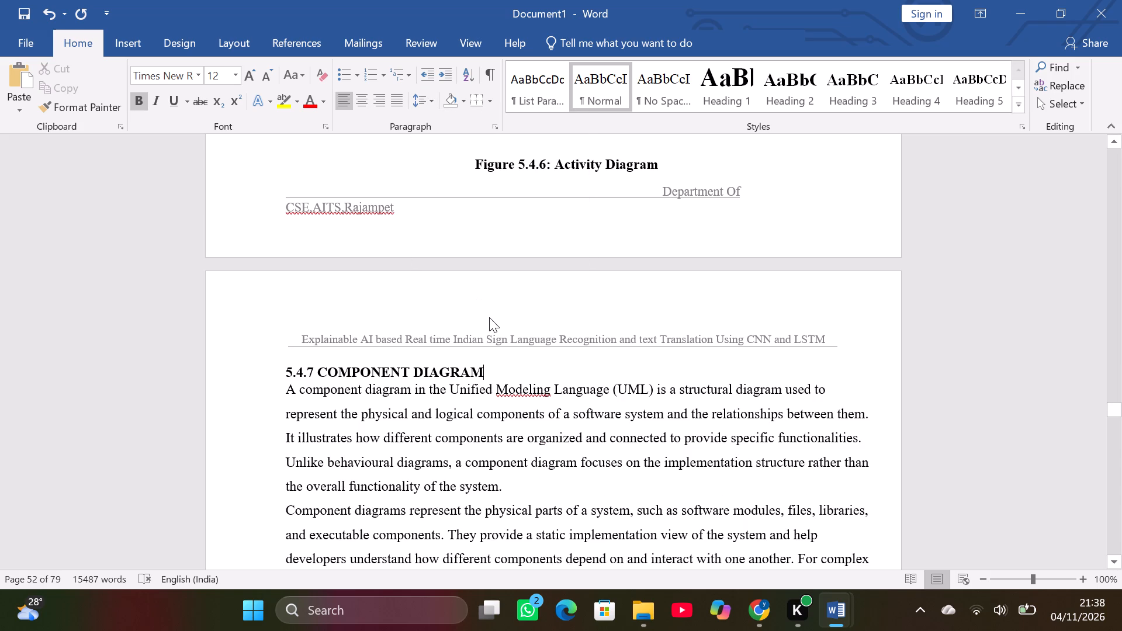
key(Return)
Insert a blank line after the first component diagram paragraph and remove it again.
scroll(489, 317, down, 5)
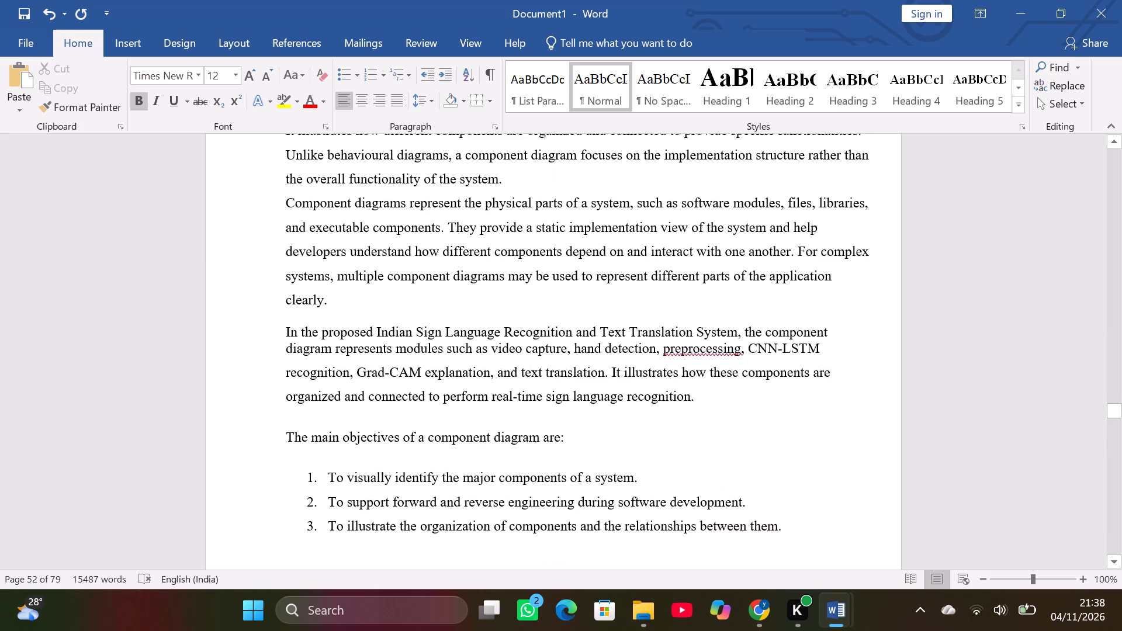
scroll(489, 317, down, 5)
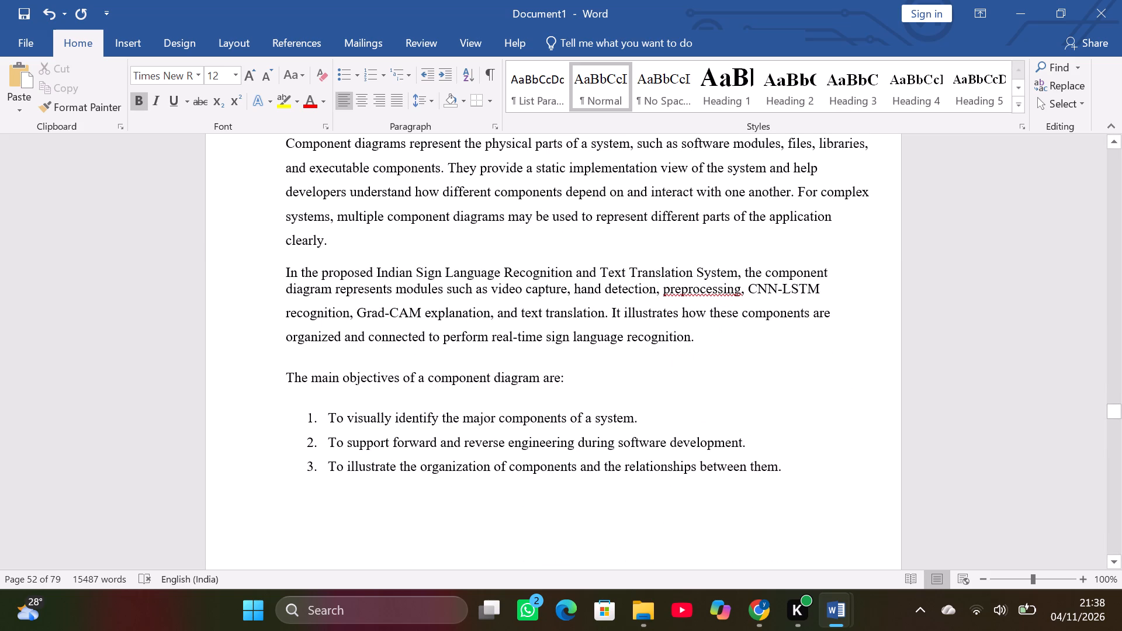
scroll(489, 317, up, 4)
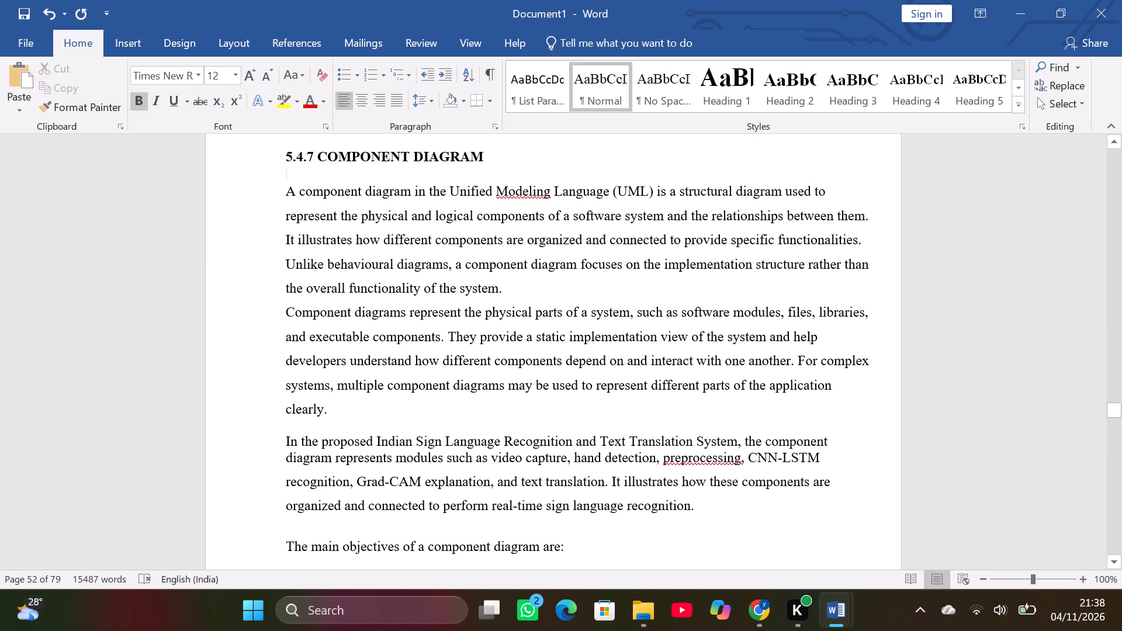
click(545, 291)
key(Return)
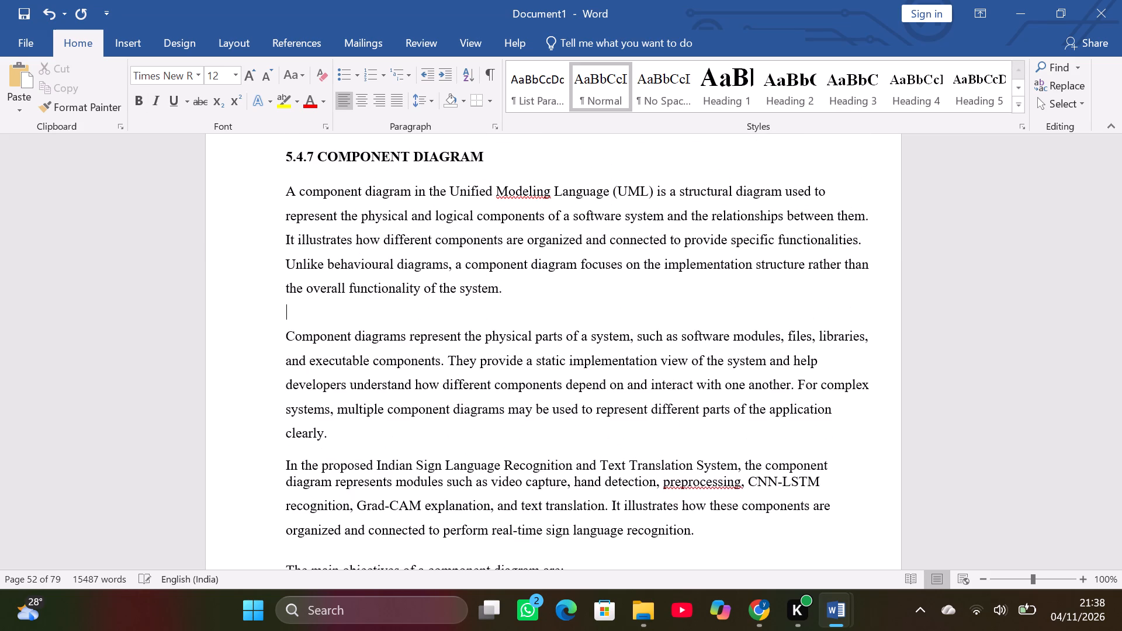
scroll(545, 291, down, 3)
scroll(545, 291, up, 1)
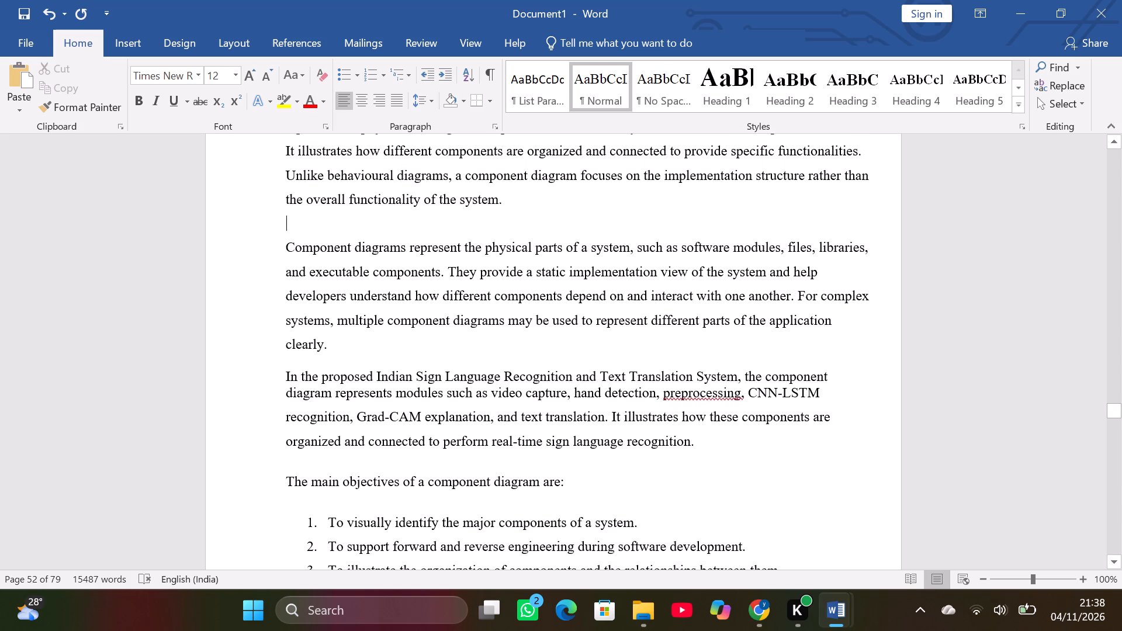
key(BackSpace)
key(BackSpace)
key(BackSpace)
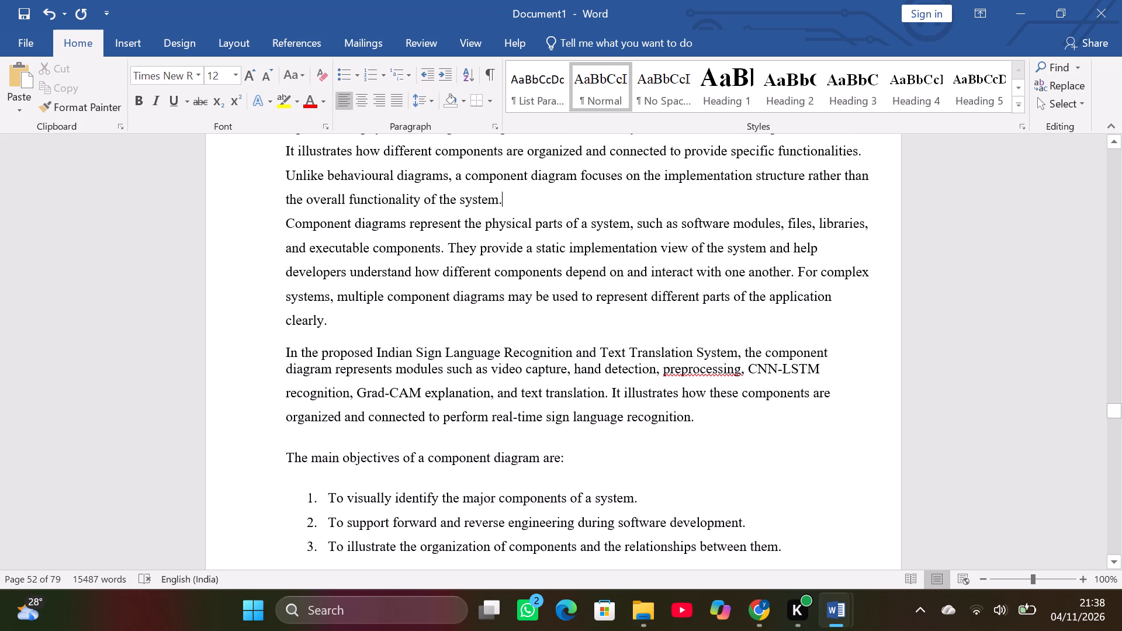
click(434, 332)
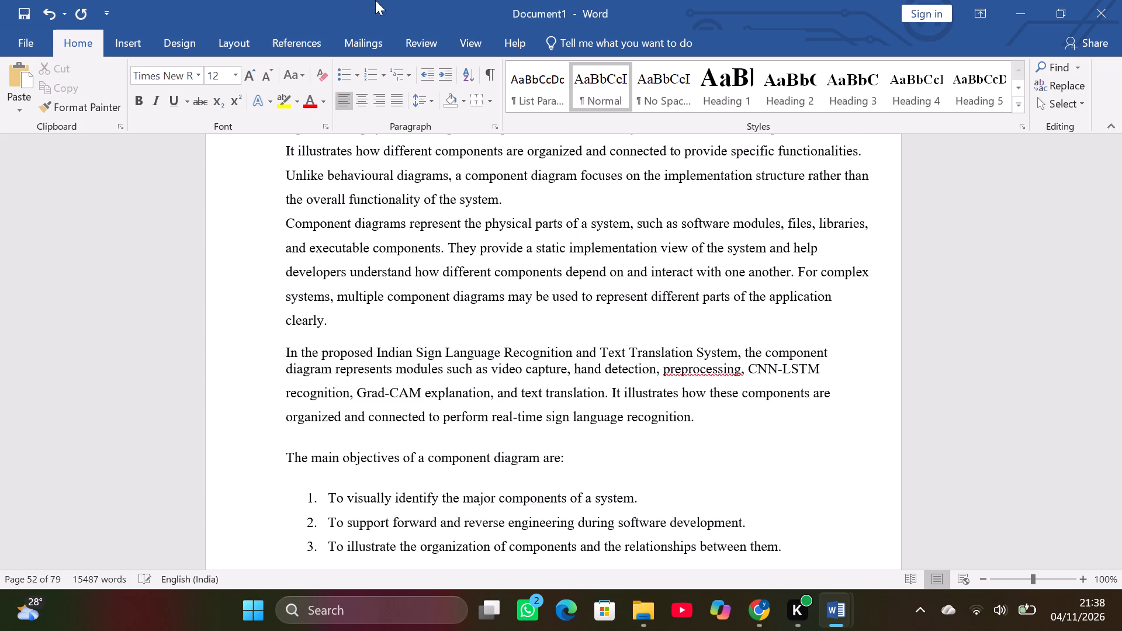
click(434, 100)
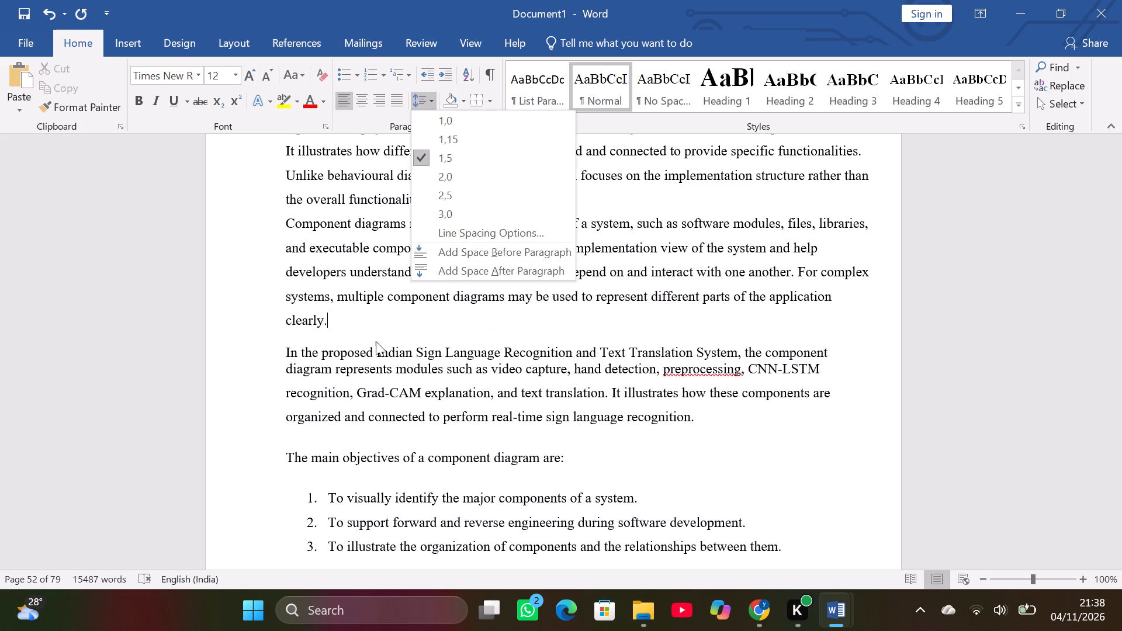
scroll(426, 424, down, 18)
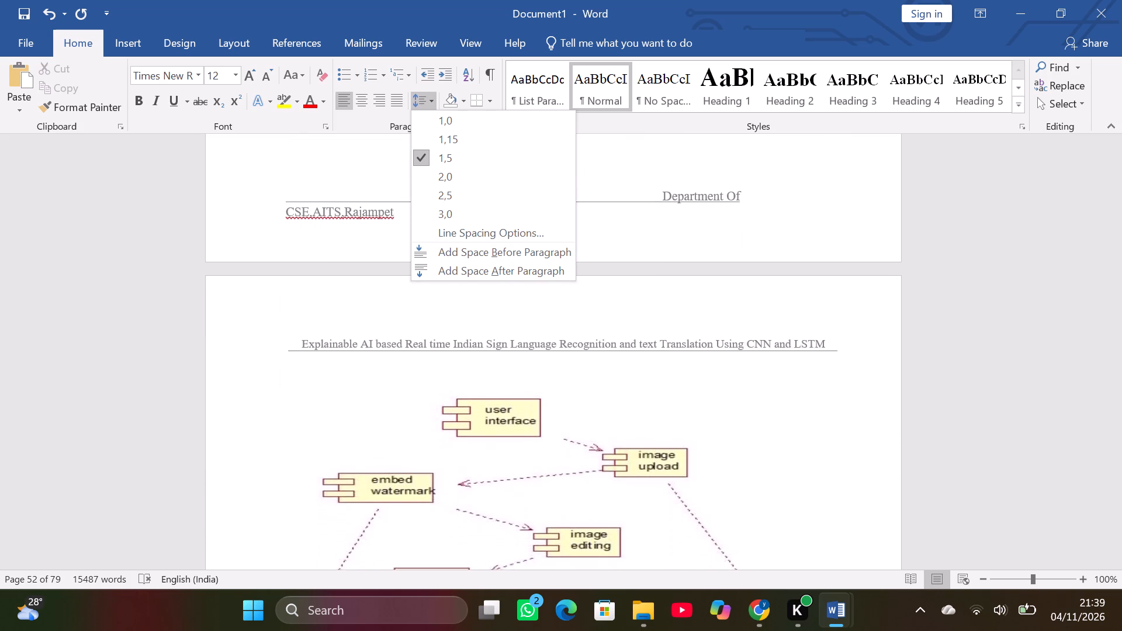
scroll(426, 424, down, 6)
click(426, 424)
click(426, 424)
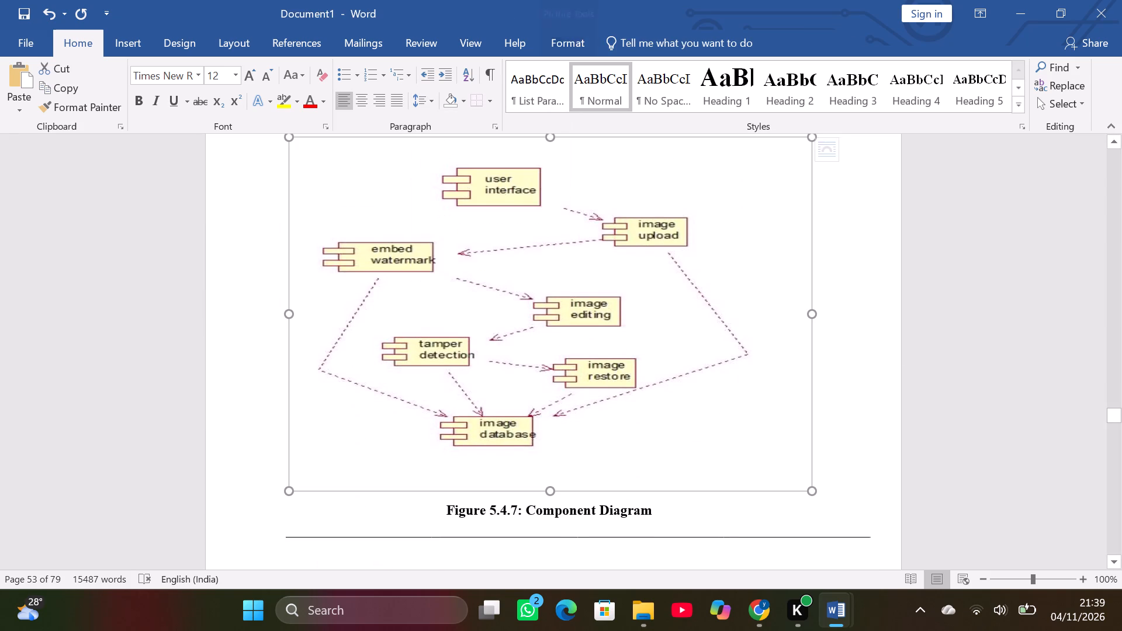
key(ctrl+x)
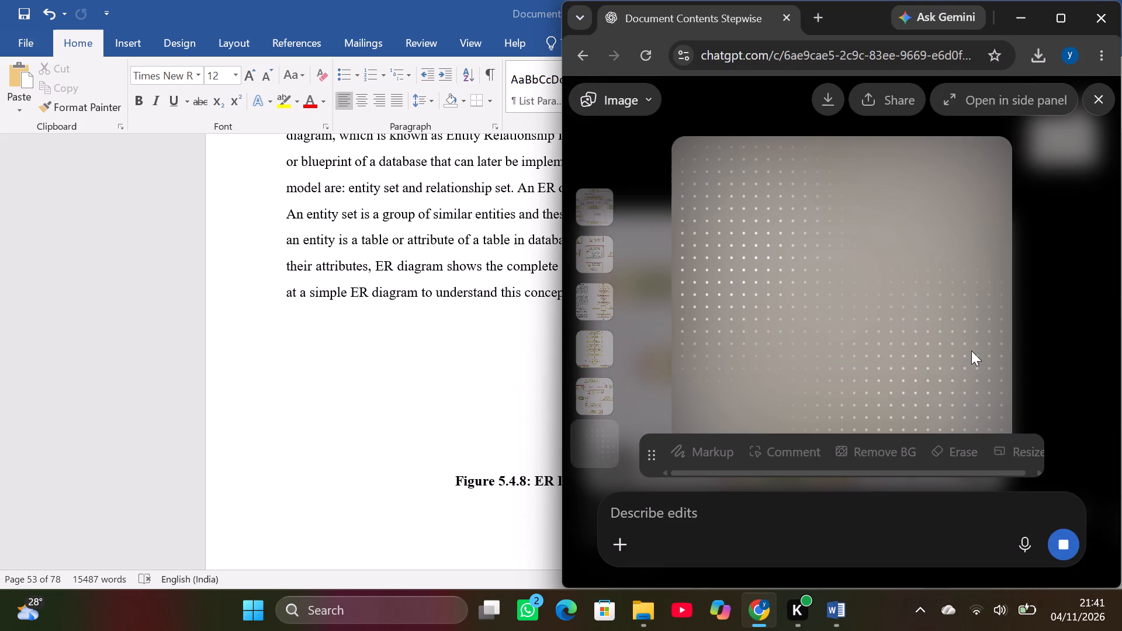
click(1107, 101)
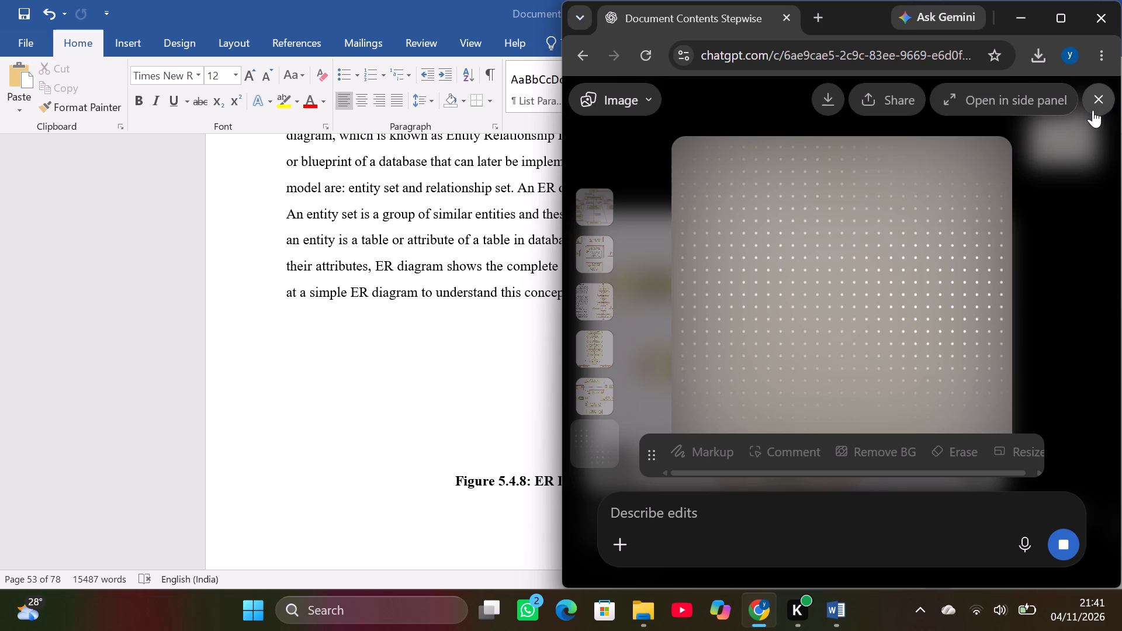
double_click(1096, 105)
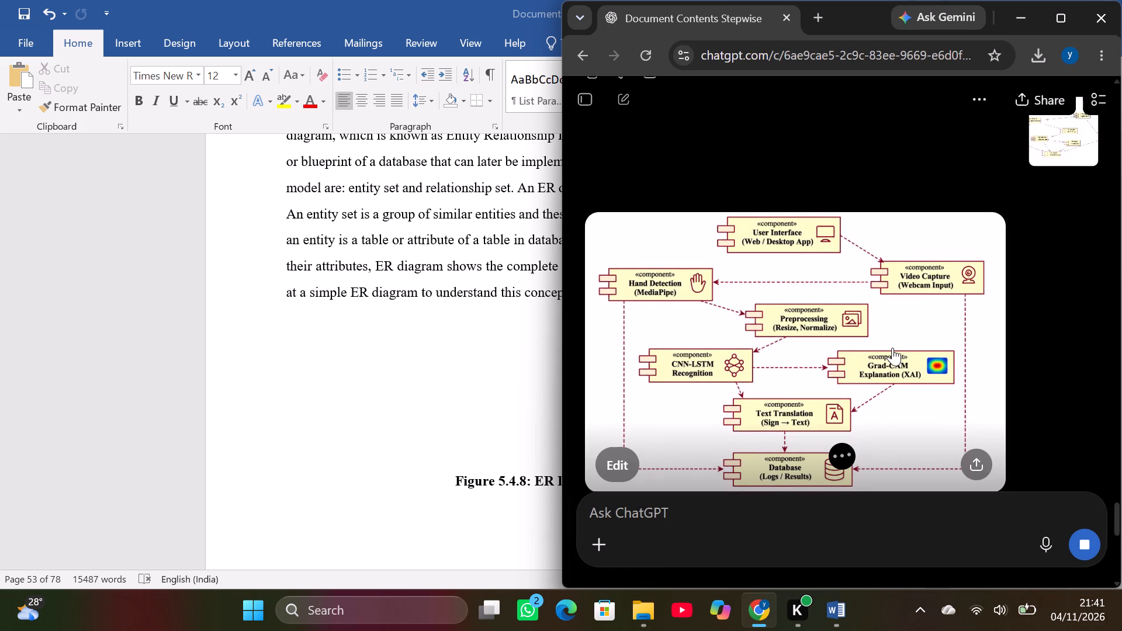
click(892, 348)
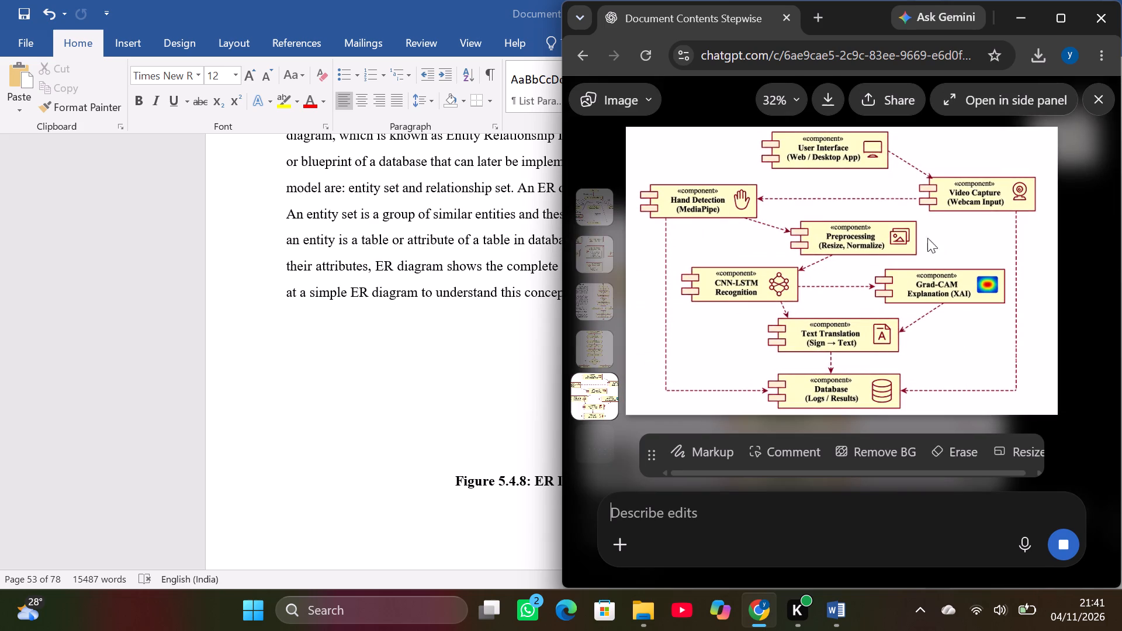
click(832, 100)
In Word, insert the downloaded picture "ISL Recognition System Architecture" above the Figure 5.4.7: Component Diagram caption.
click(200, 446)
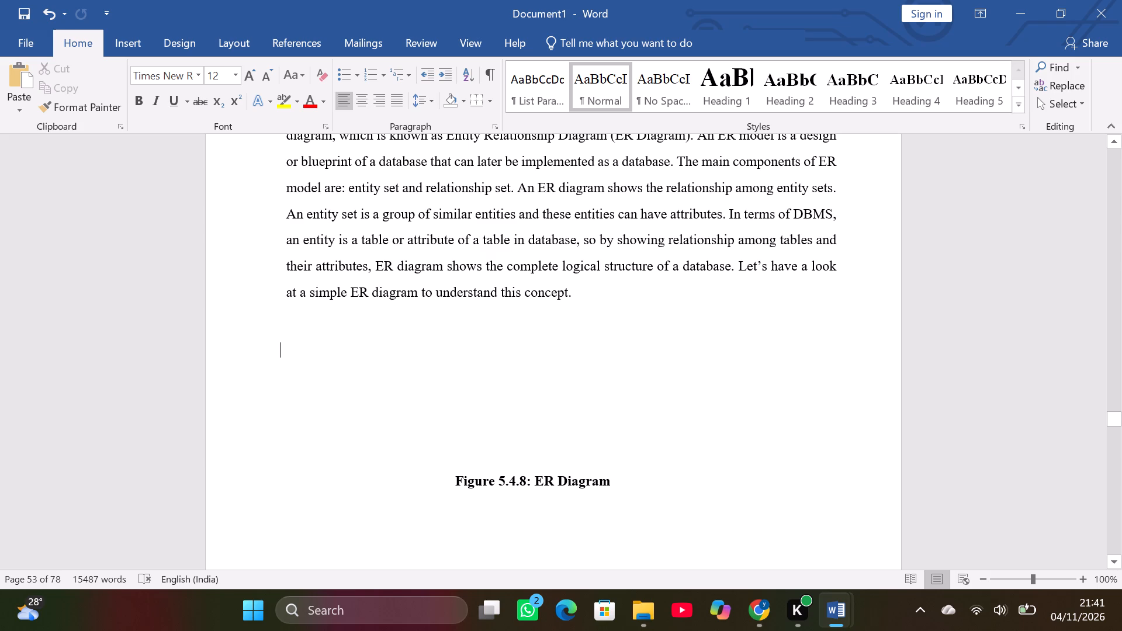
scroll(321, 400, up, 16)
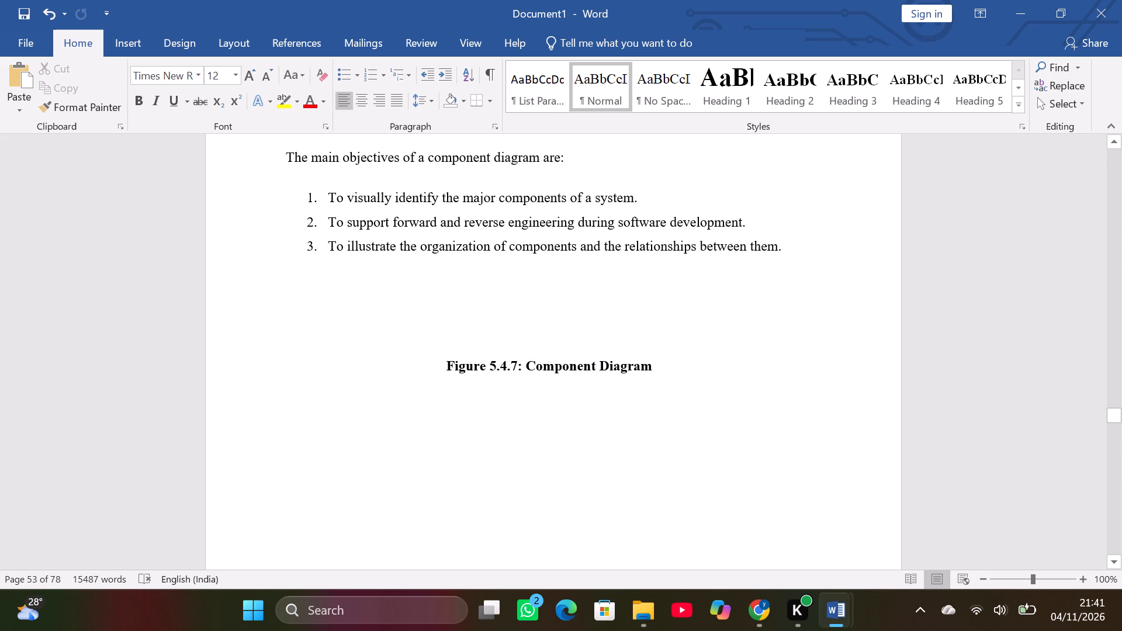
click(457, 324)
click(127, 39)
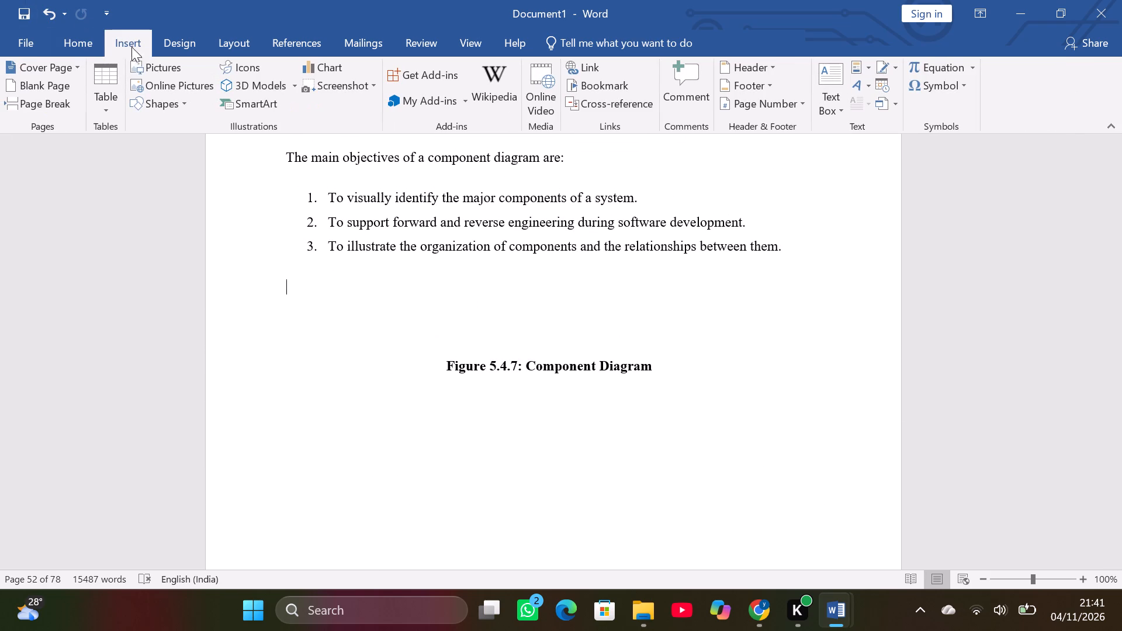
click(141, 68)
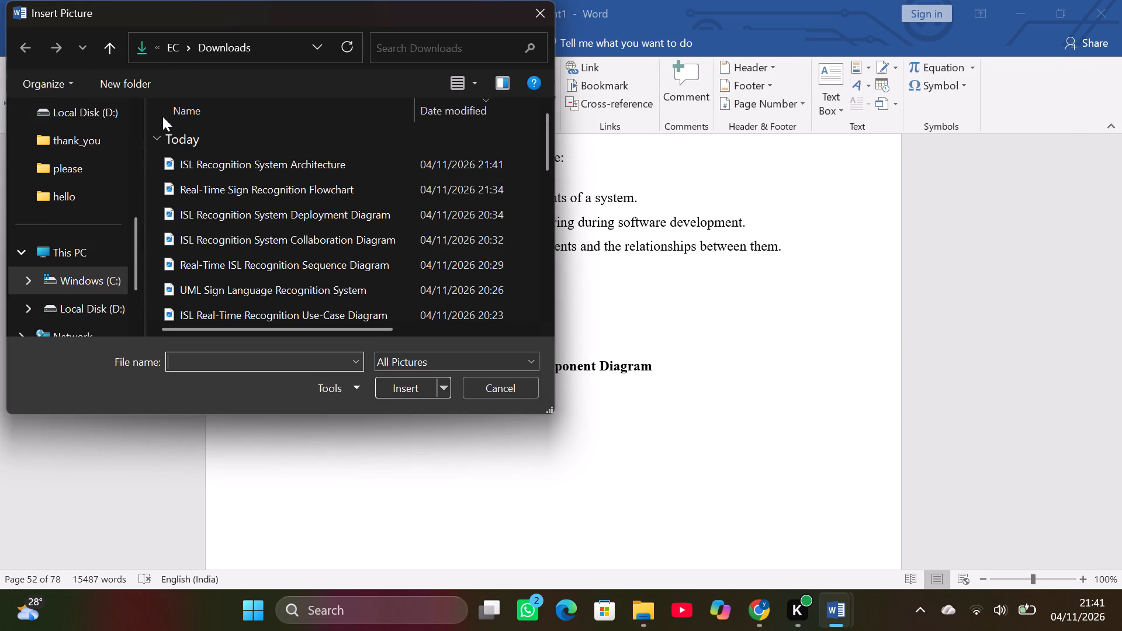
click(186, 159)
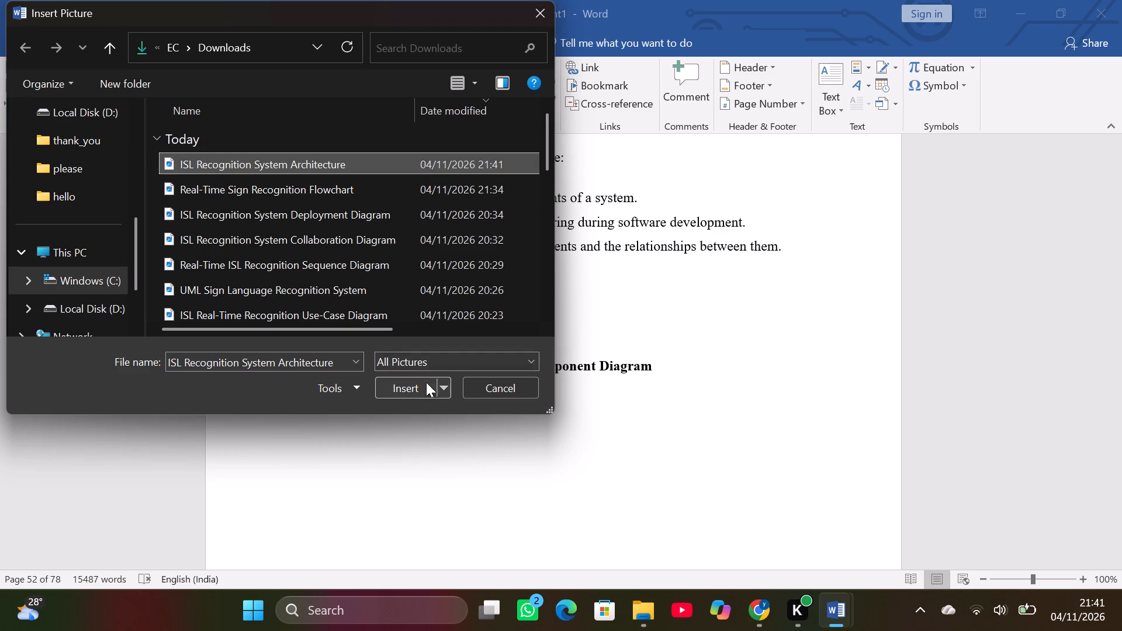
click(423, 389)
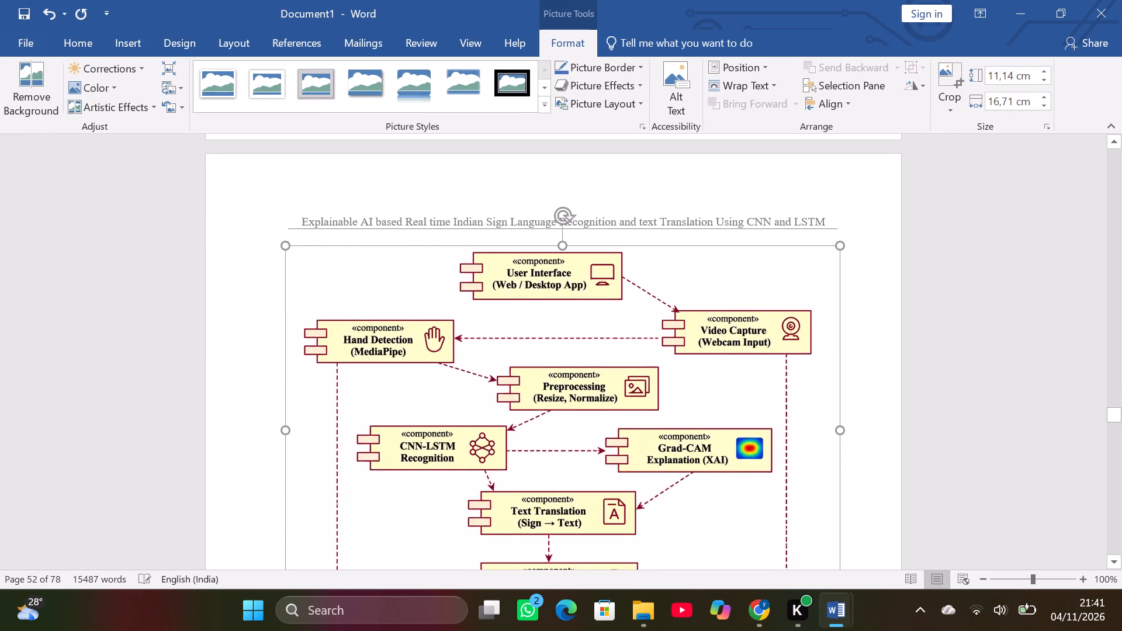
Reduce the height of the component diagram picture above the Figure 5.4.7 caption to about 7 cm, keeping its width.
scroll(470, 373, down, 12)
scroll(470, 373, up, 4)
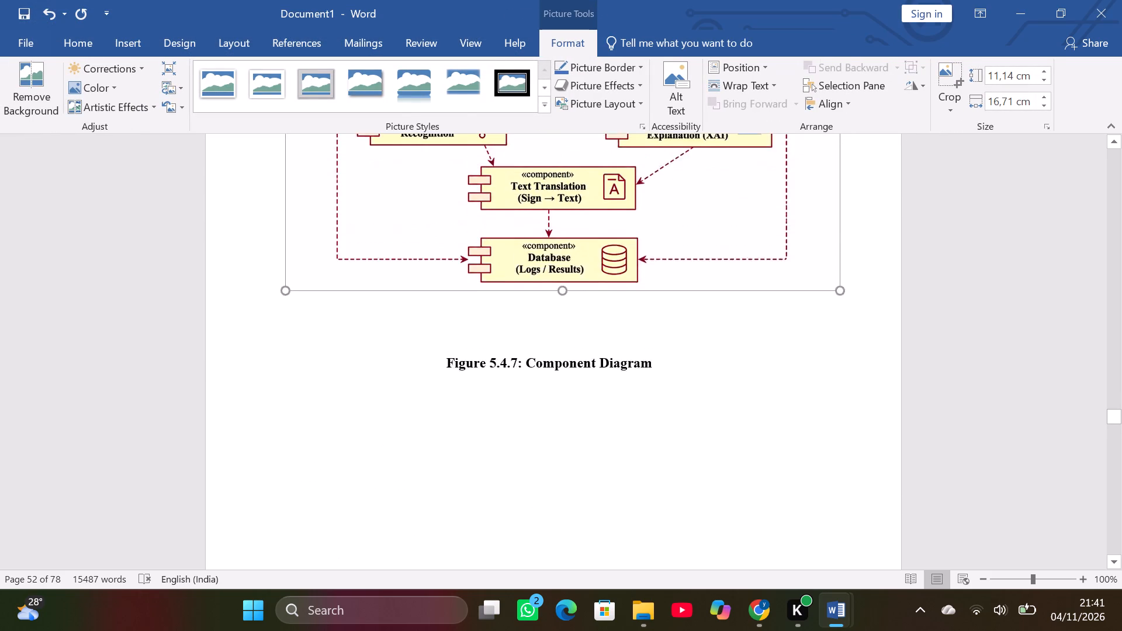
scroll(470, 373, up, 2)
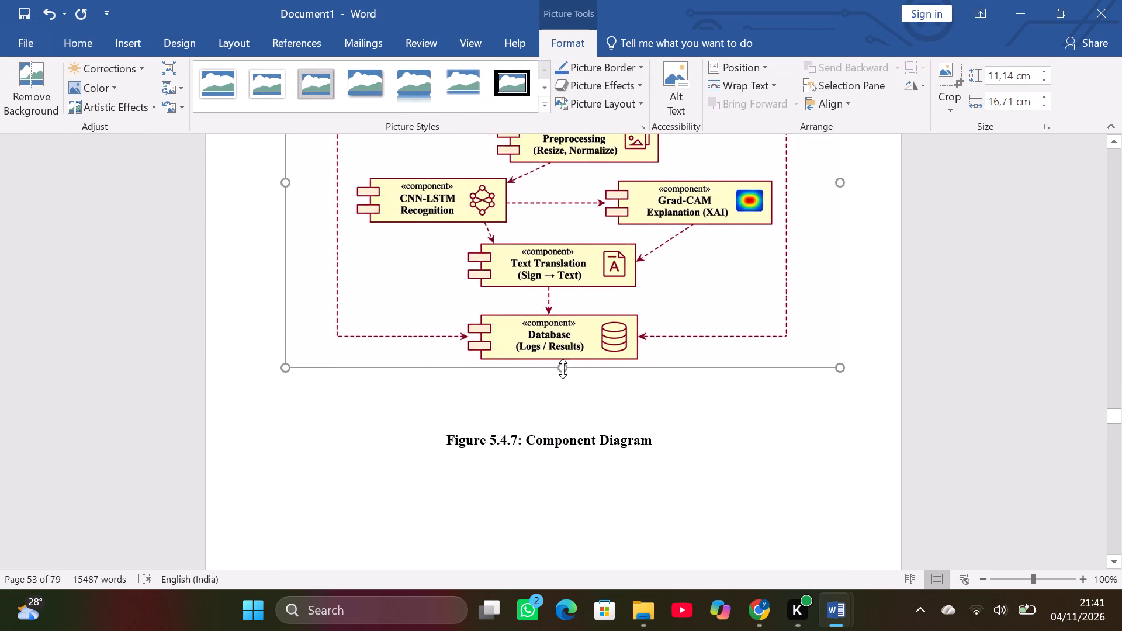
drag(563, 369, 563, 344)
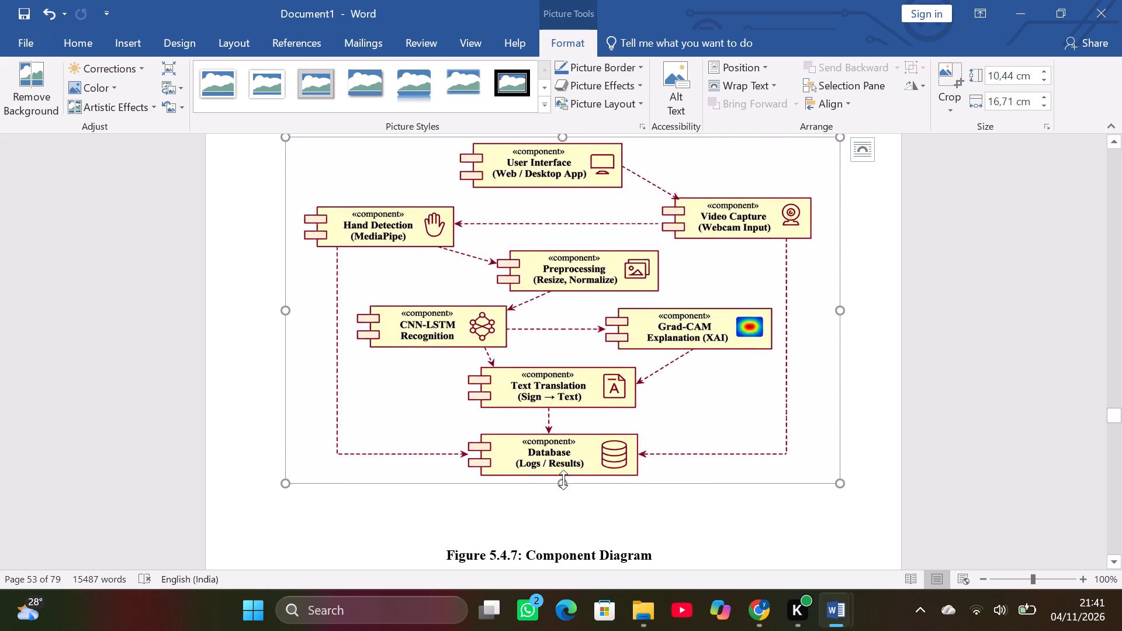
right_drag(563, 483, 566, 398)
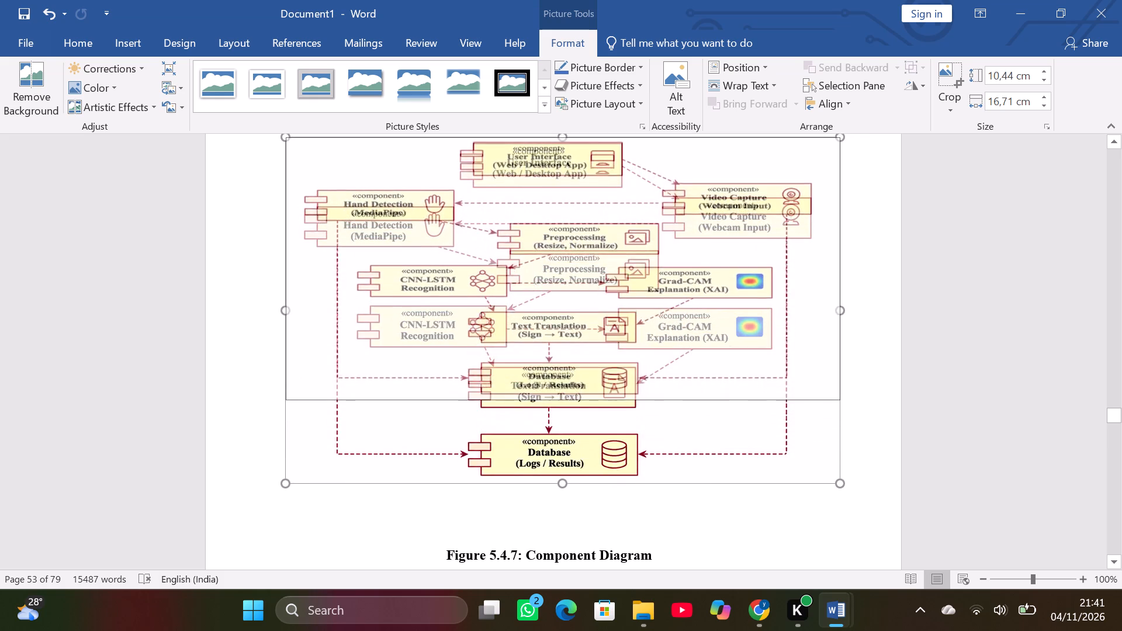
right_drag(566, 398, 573, 362)
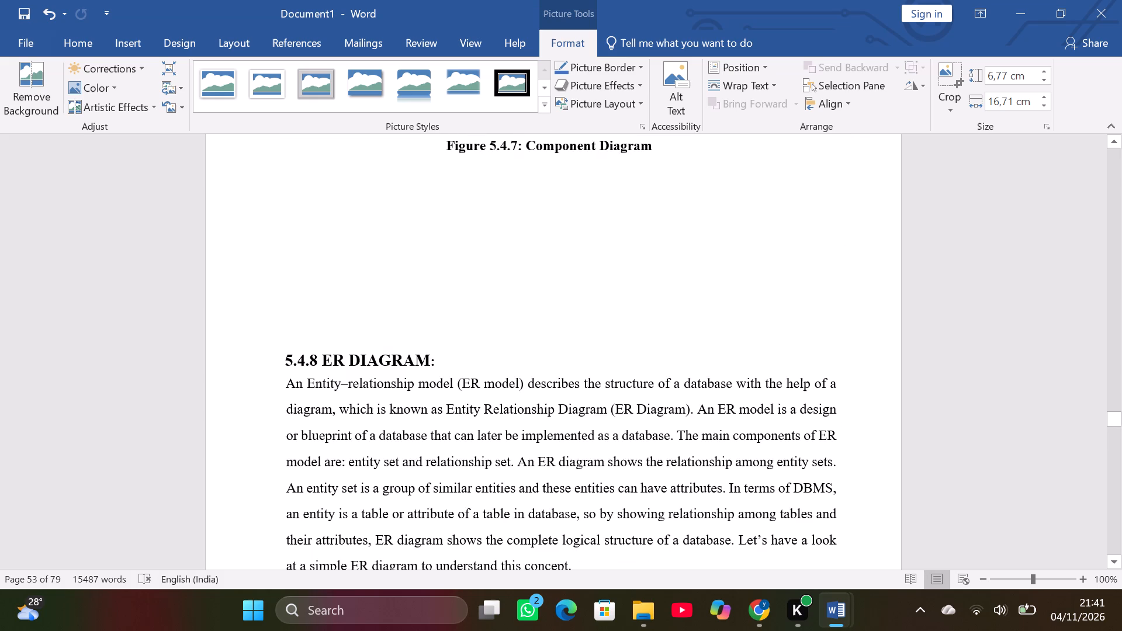
scroll(574, 355, up, 17)
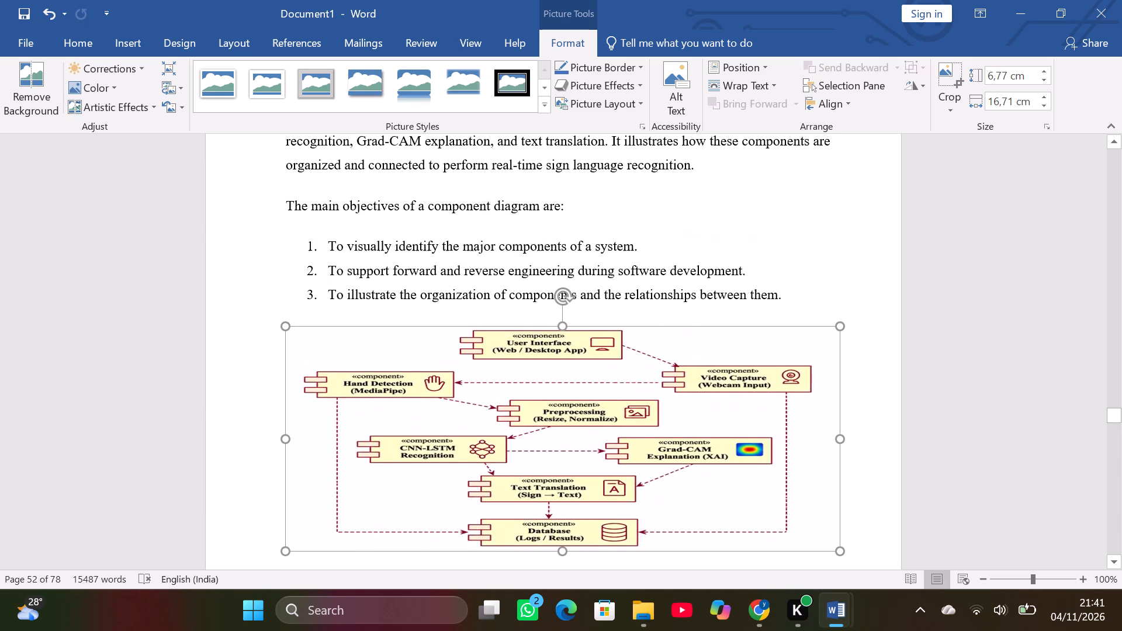
scroll(574, 355, down, 4)
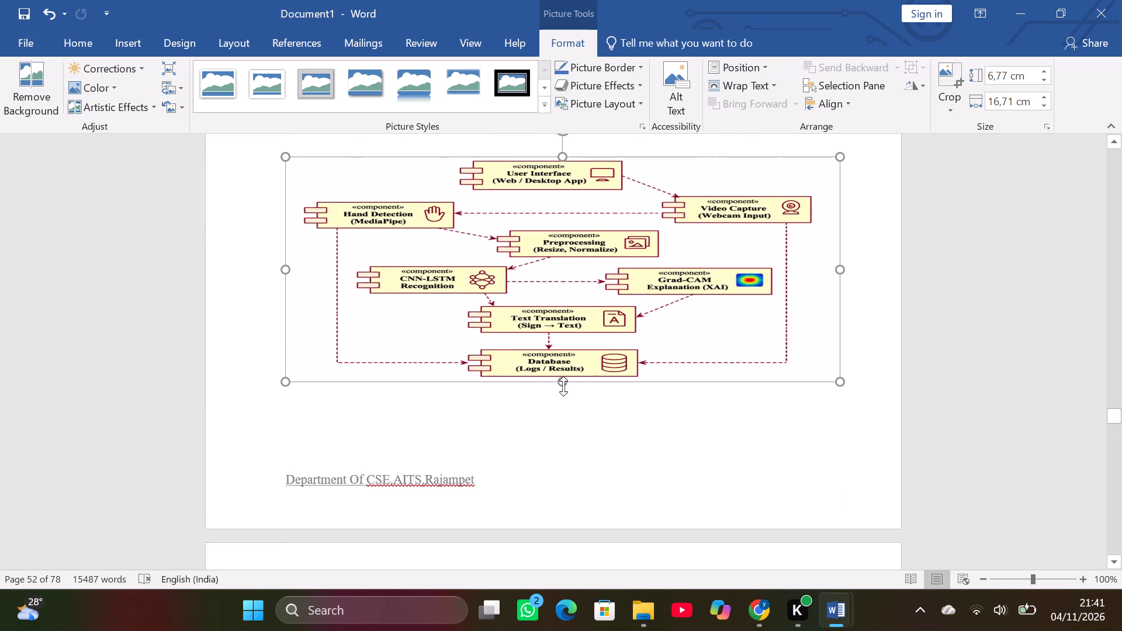
drag(563, 384, 566, 366)
drag(563, 382, 562, 366)
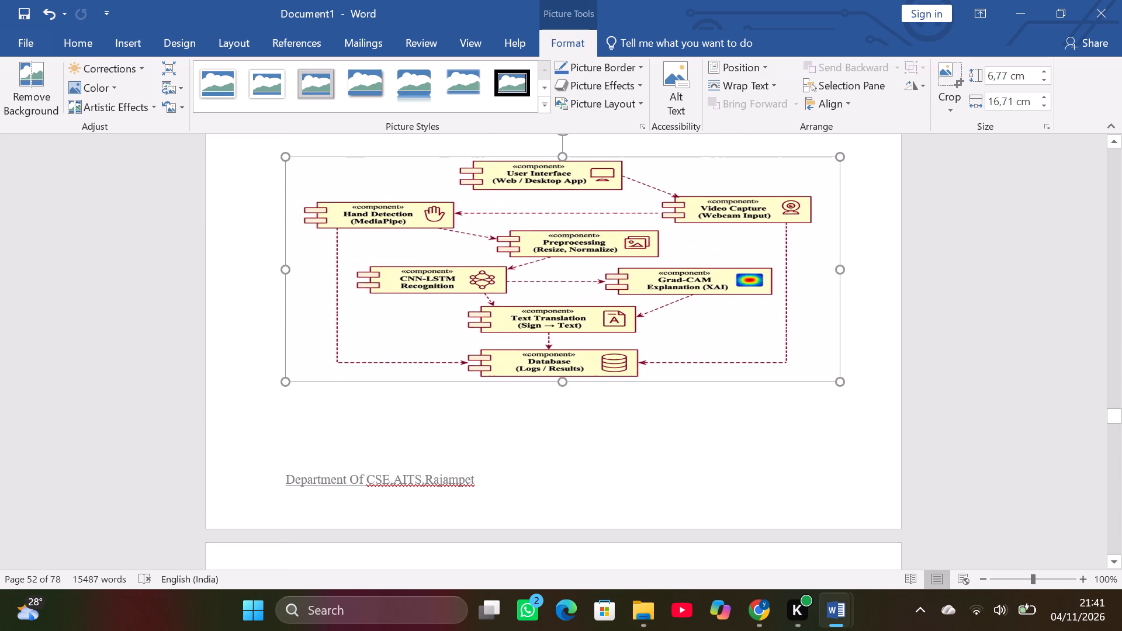
click(562, 380)
drag(562, 380, 561, 369)
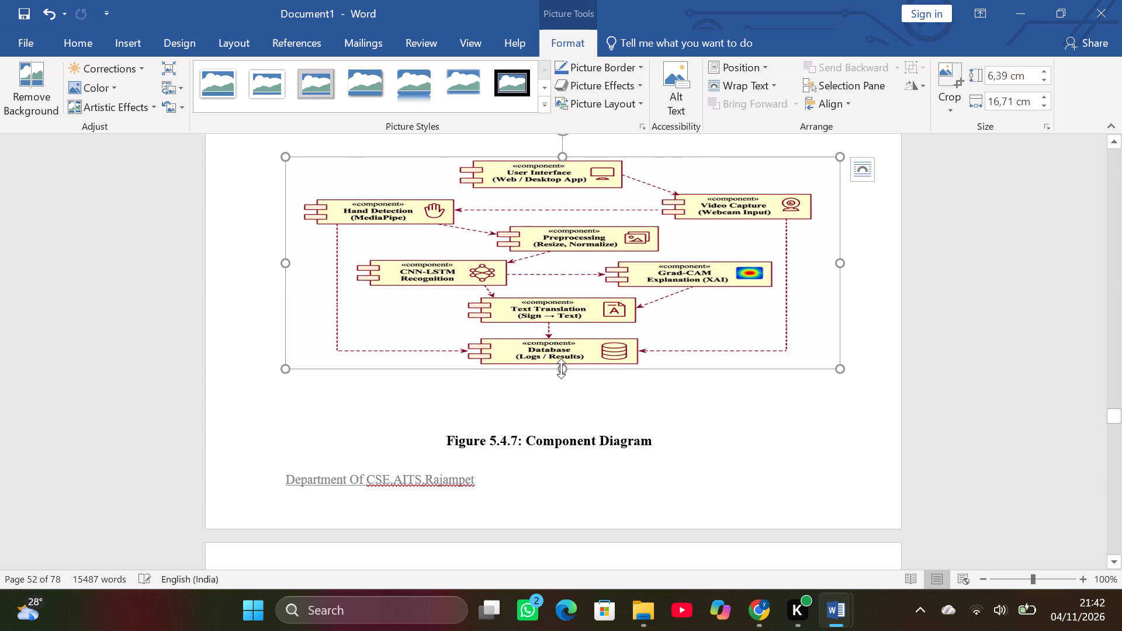
drag(561, 369, 563, 381)
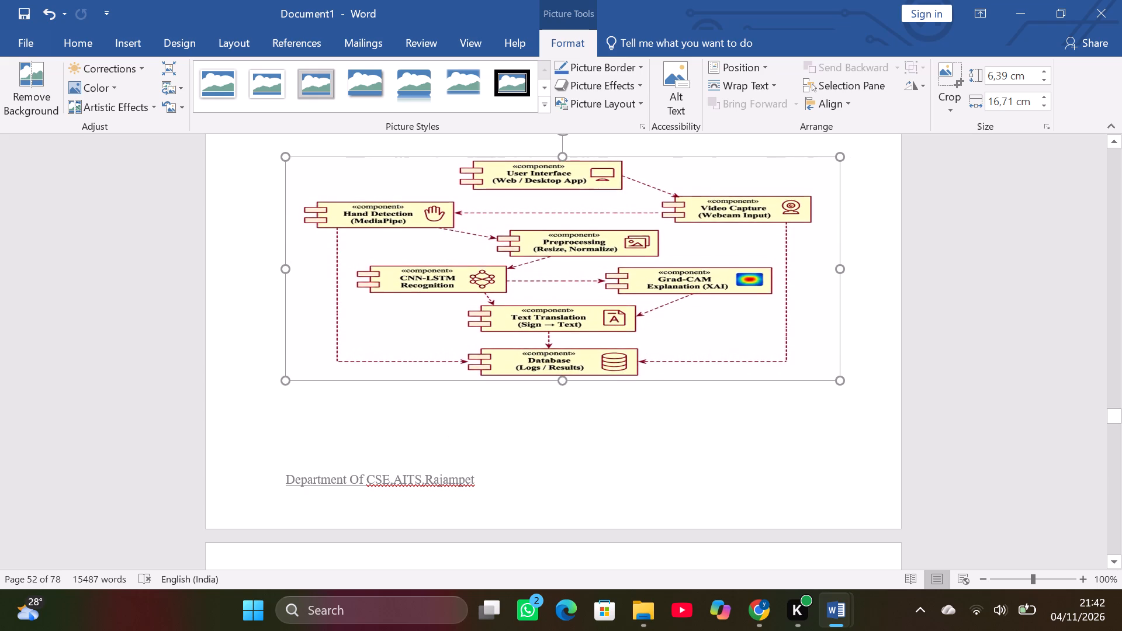
drag(563, 381, 566, 389)
Remove the blank space before the "Figure 5.4.7: Component Diagram" caption to pull it onto the diagram's page, and centre it.
scroll(569, 413, down, 4)
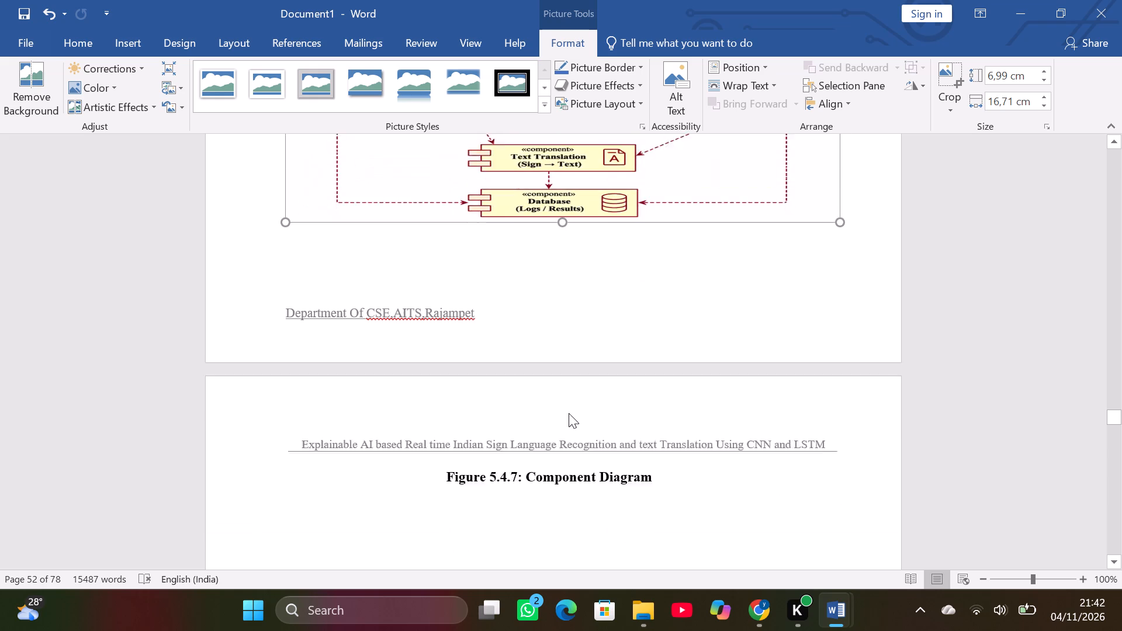
scroll(569, 413, down, 1)
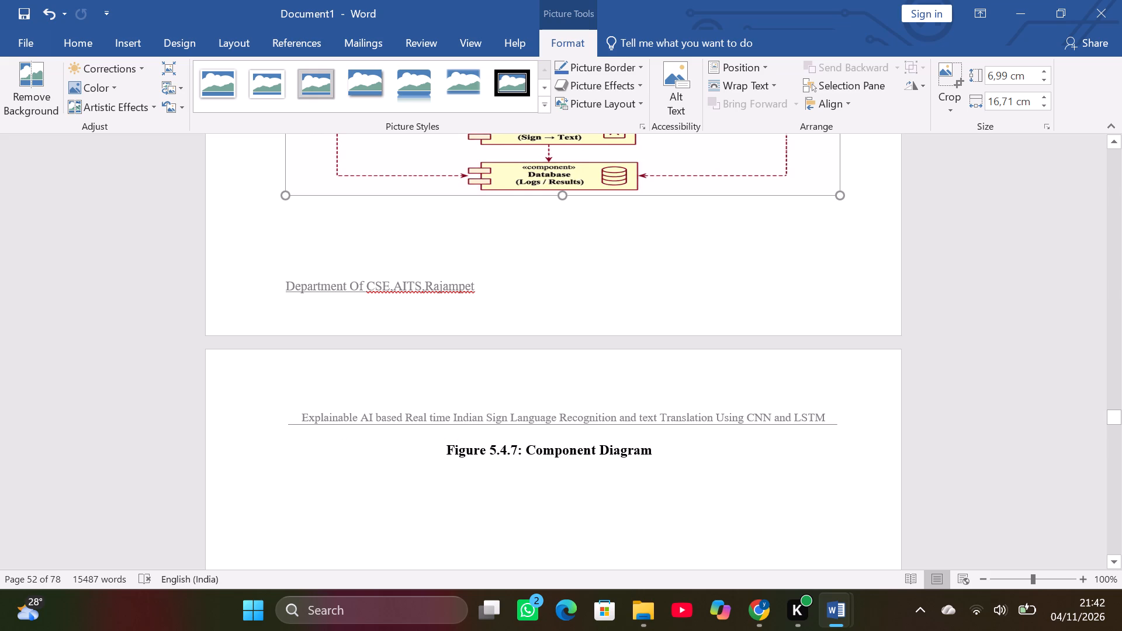
click(447, 443)
key(BackSpace)
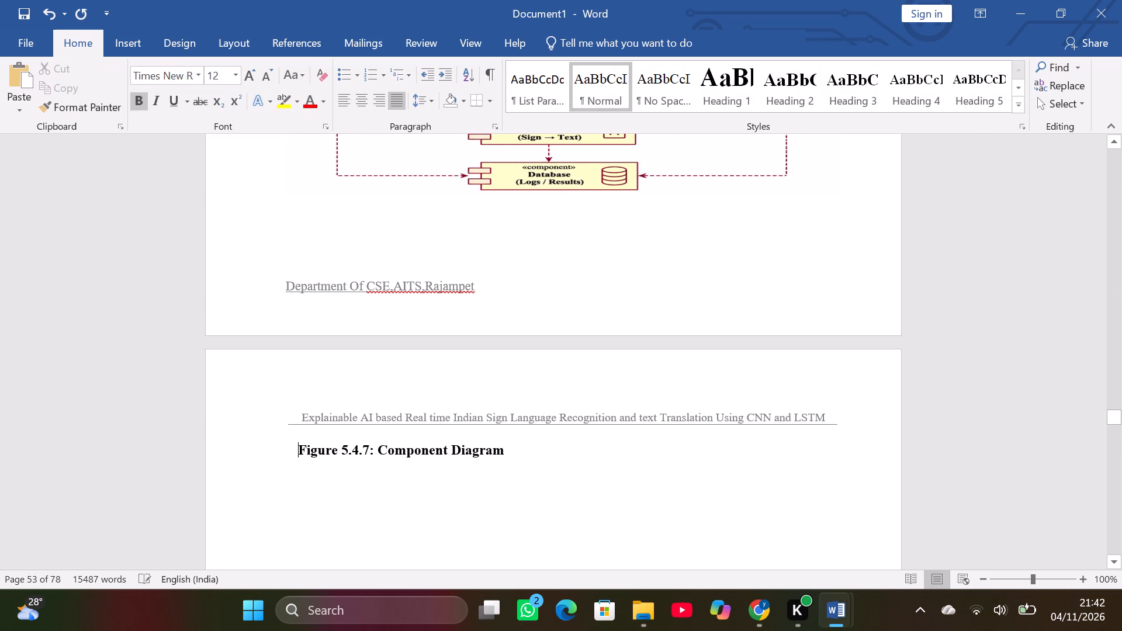
key(BackSpace)
key(BackSpace)
key(BackSpace)
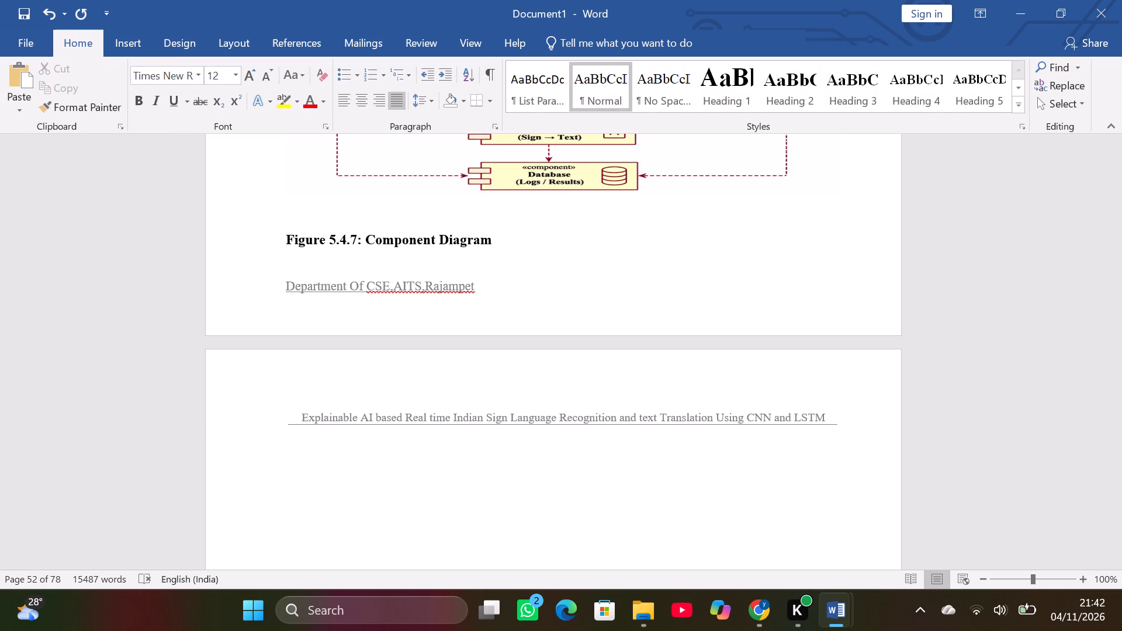
click(363, 99)
Stretch the component diagram picture slightly taller from its bottom edge.
click(541, 185)
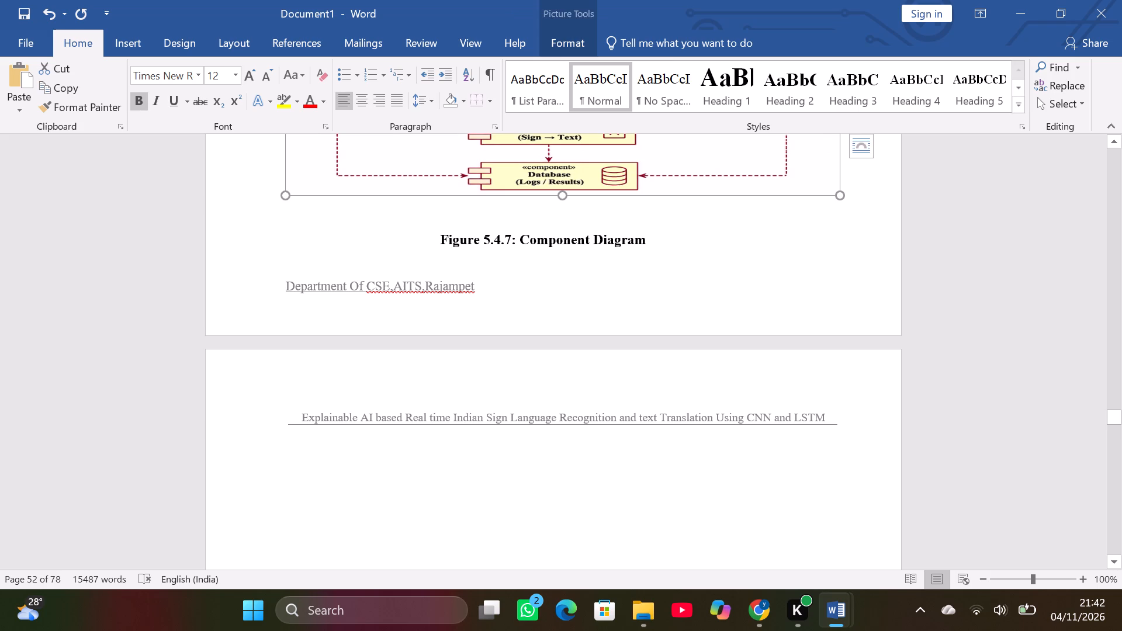
drag(564, 196, 565, 209)
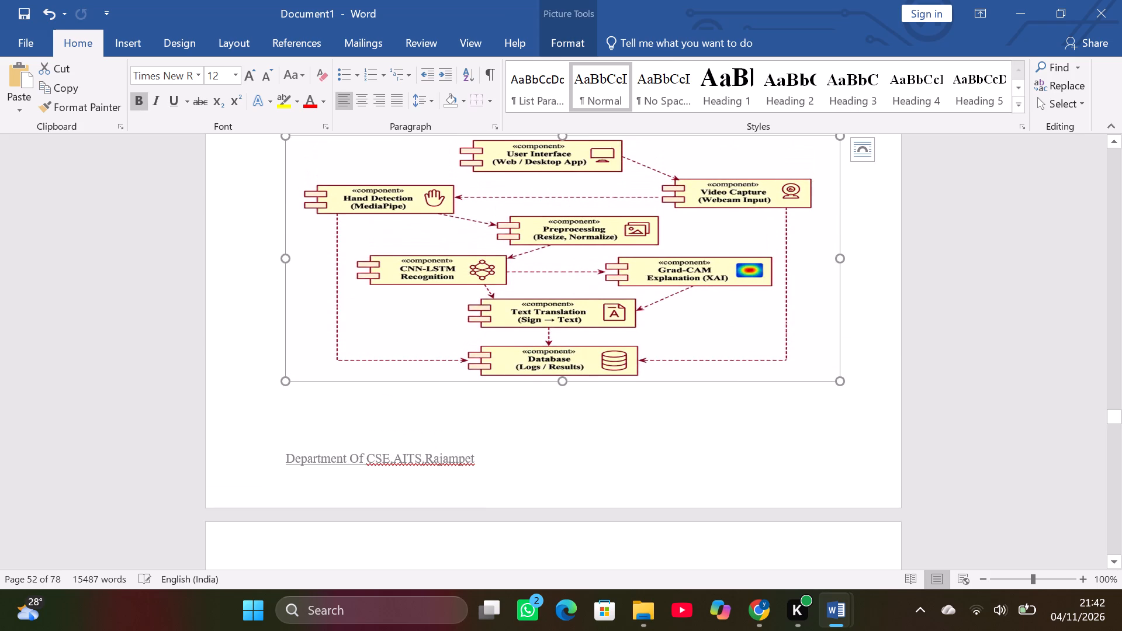
Bring the "Figure 5.4.7: Component Diagram" caption back directly beneath the diagram by deleting the gap before it, and centre it.
scroll(555, 327, down, 6)
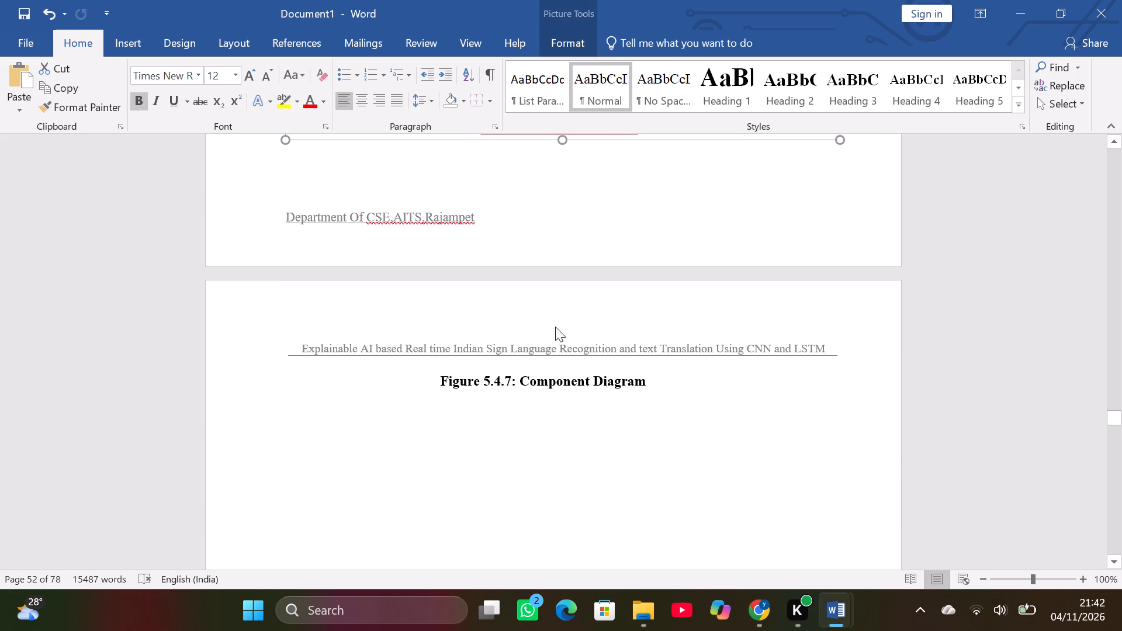
click(441, 376)
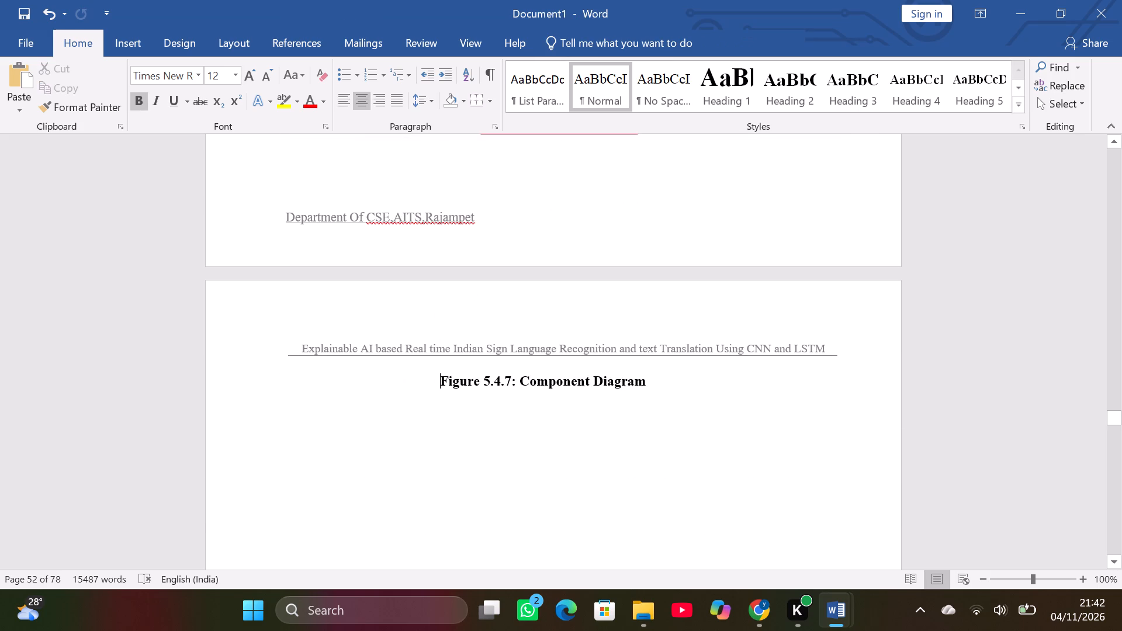
key(BackSpace)
key(BackSpace)
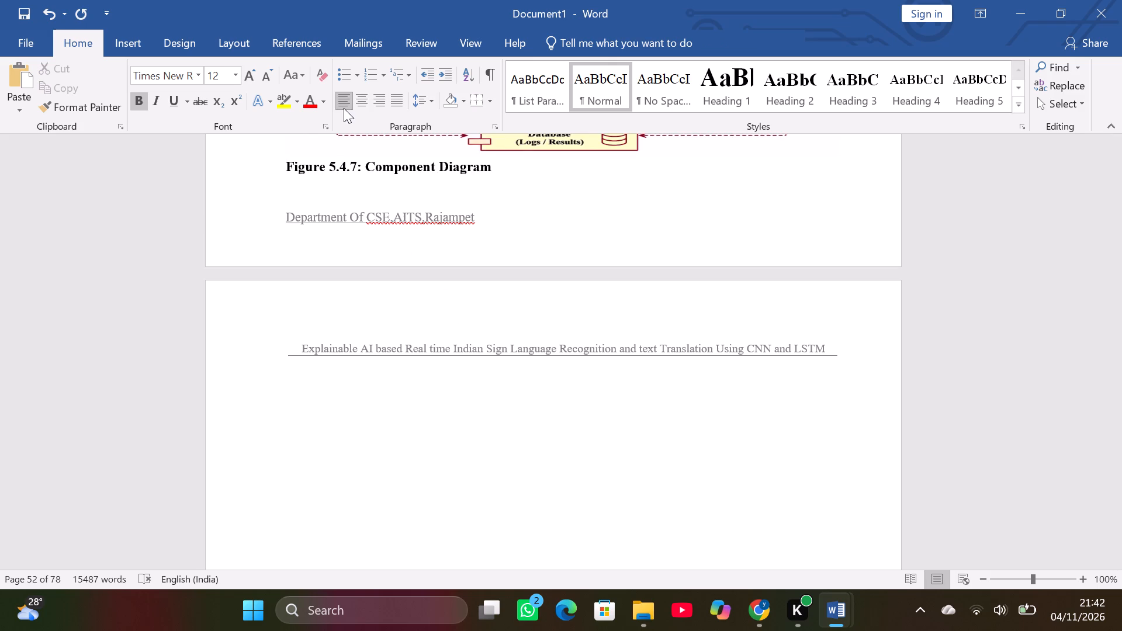
click(365, 99)
Delete the blank lines above the "5.4.8 ER DIAGRAM:" heading so it starts directly below the page header.
scroll(400, 301, down, 4)
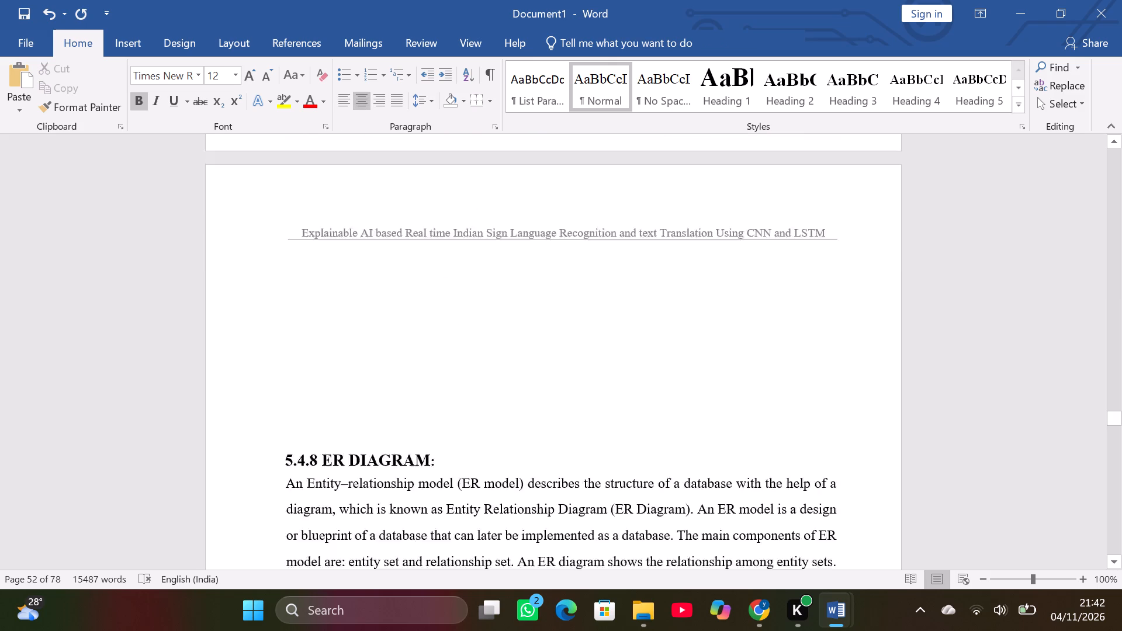
scroll(400, 301, down, 5)
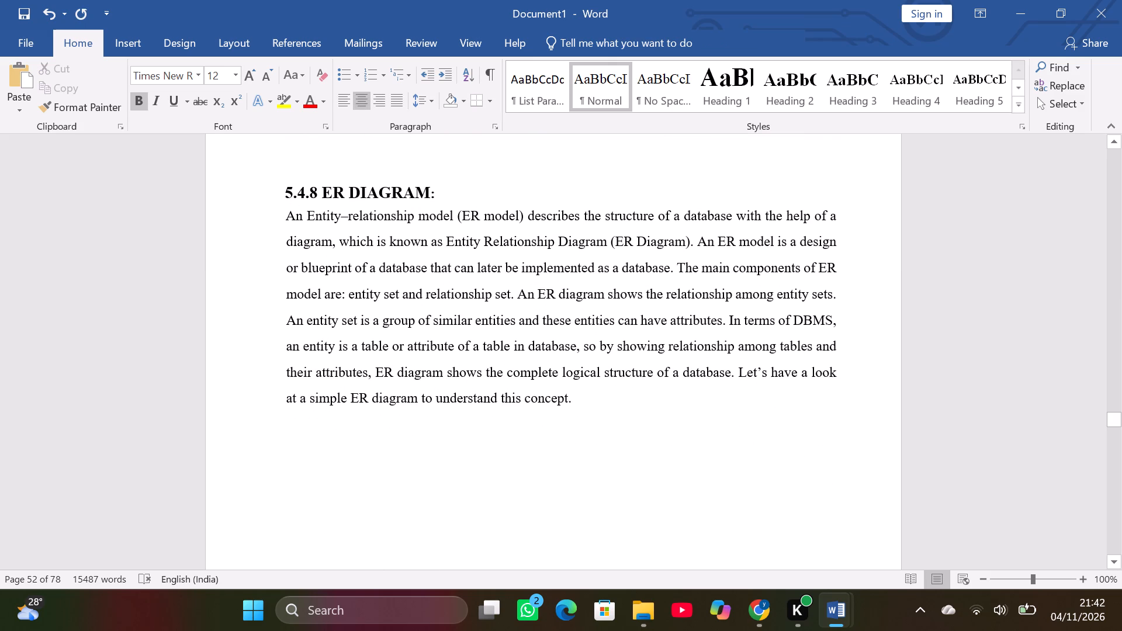
click(286, 183)
key(BackSpace)
key(BackSpace)
key(BackSpace)
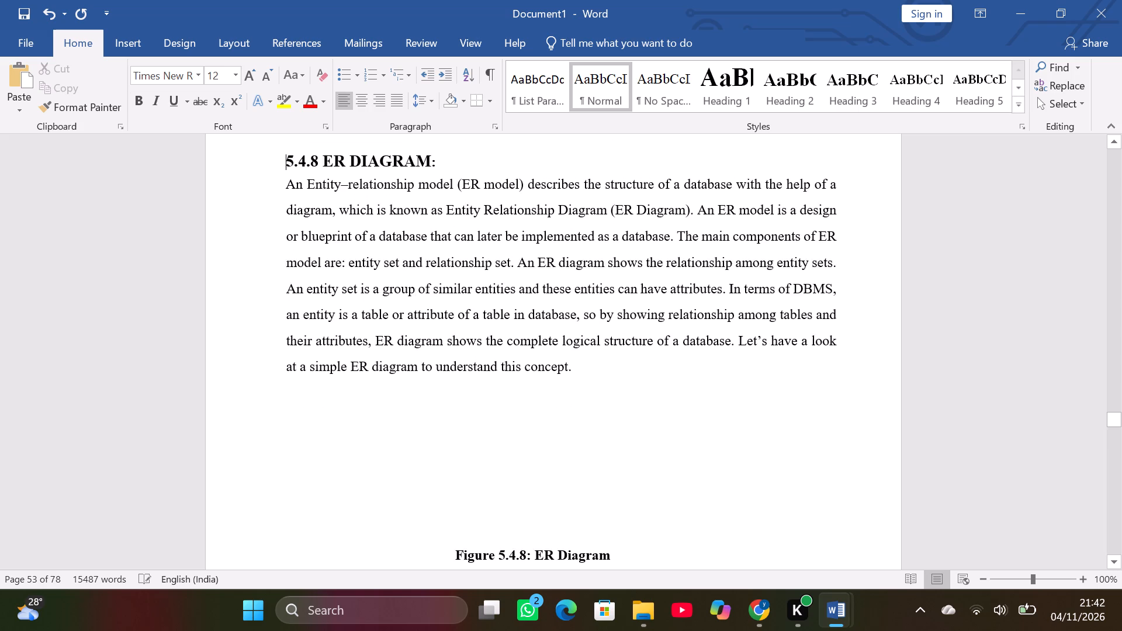
key(BackSpace)
scroll(286, 183, up, 5)
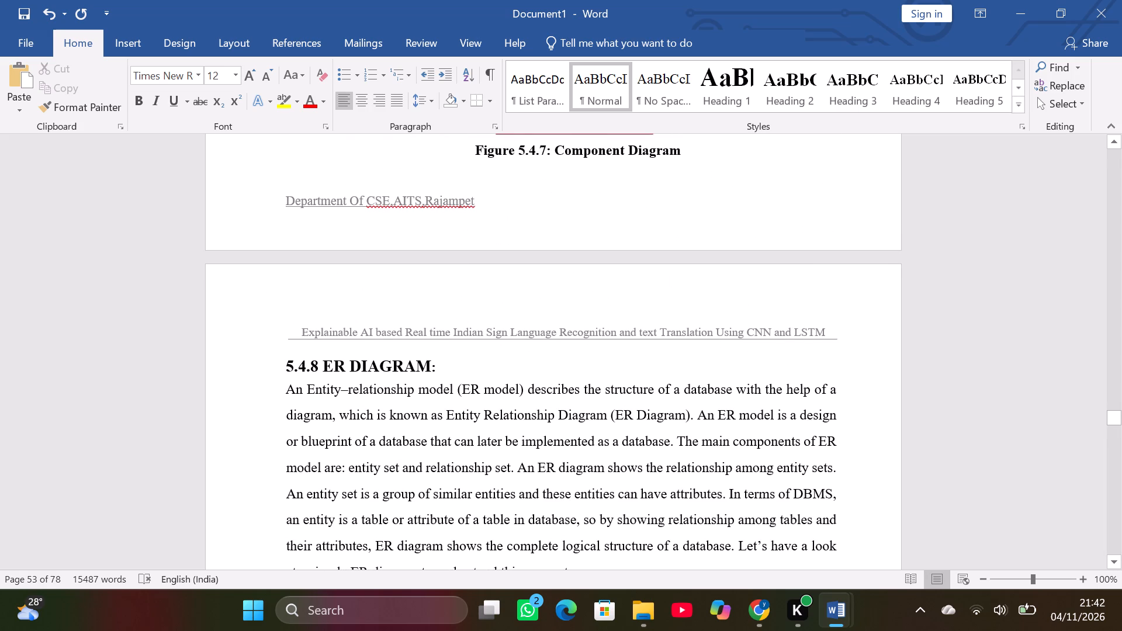
scroll(286, 183, down, 13)
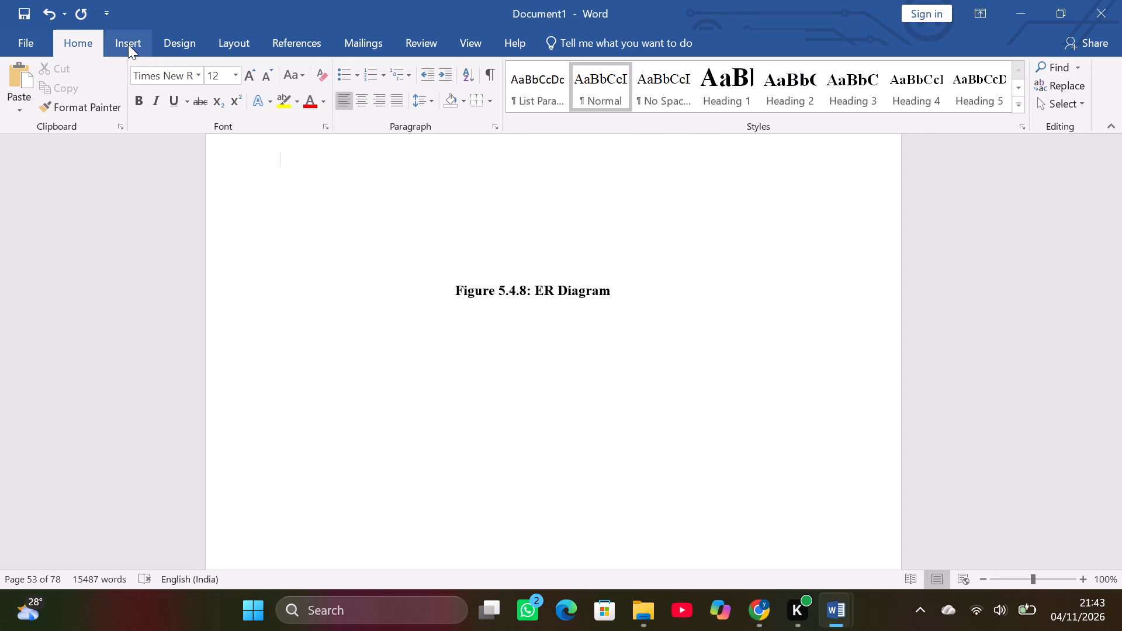
click(128, 44)
click(130, 61)
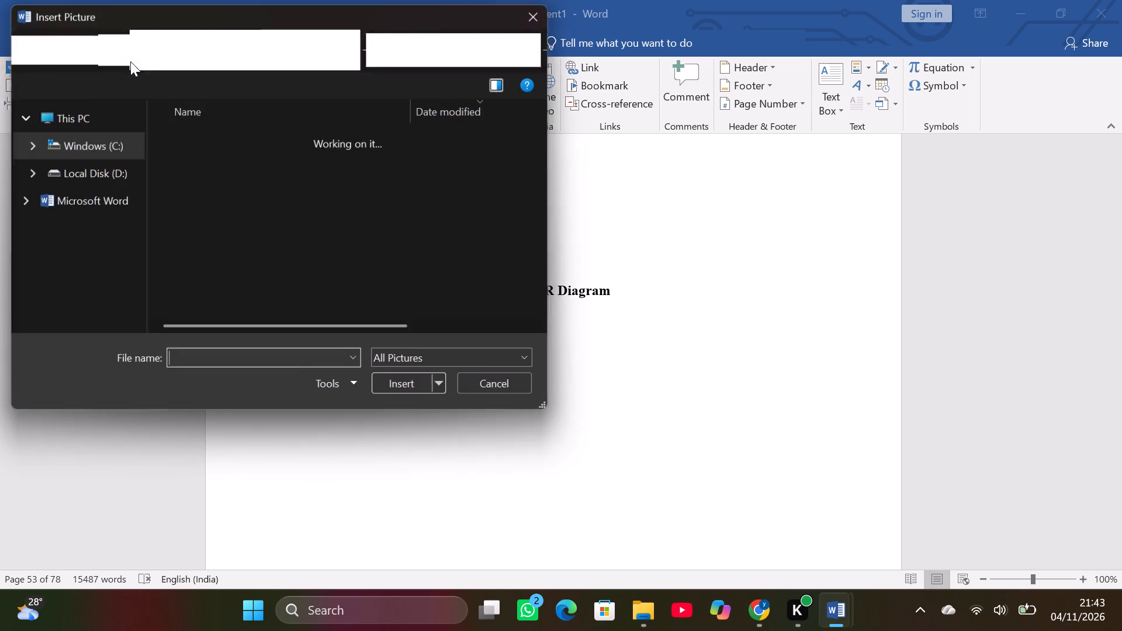
click(231, 157)
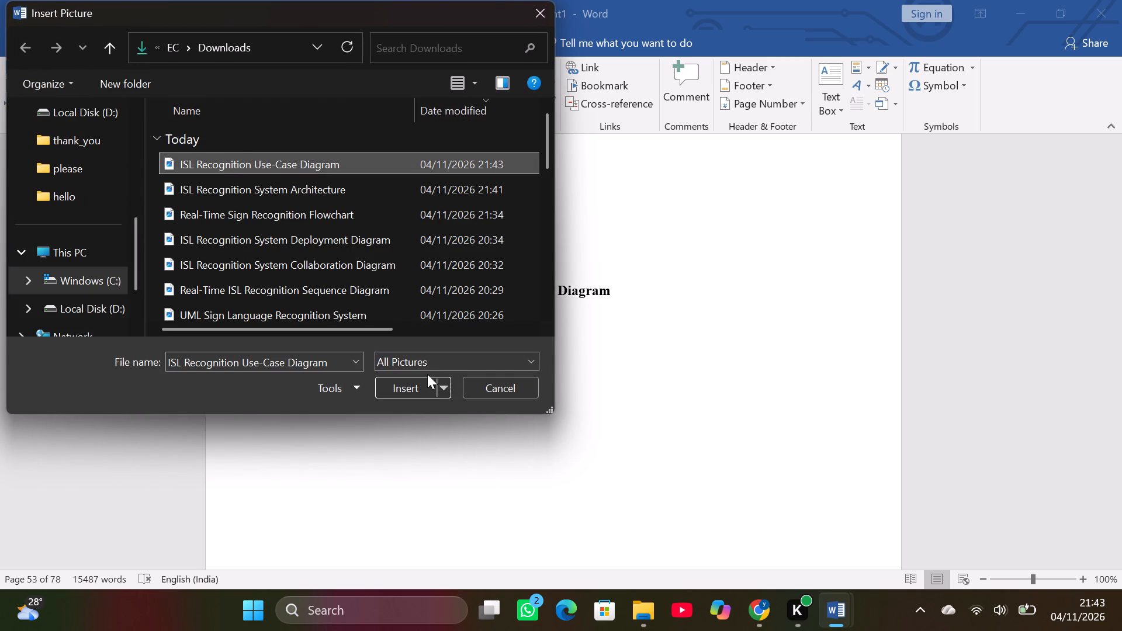
click(413, 387)
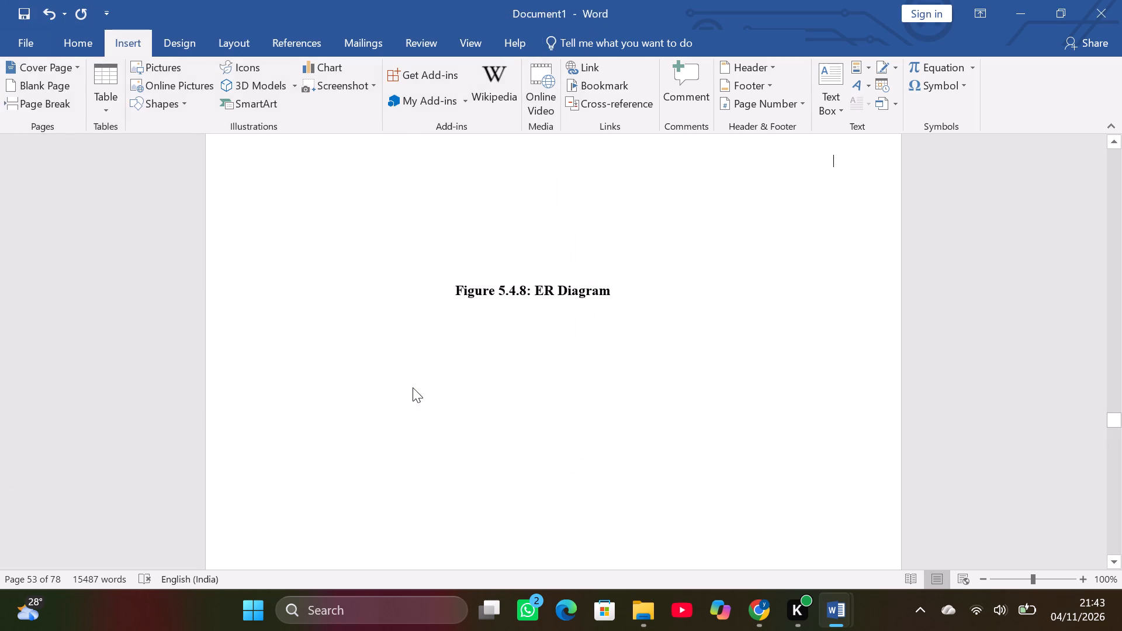
Stretch the inserted use case diagram from its bottom edge to a height of about 9.77 cm, keeping its width.
scroll(413, 387, down, 2)
scroll(413, 387, up, 5)
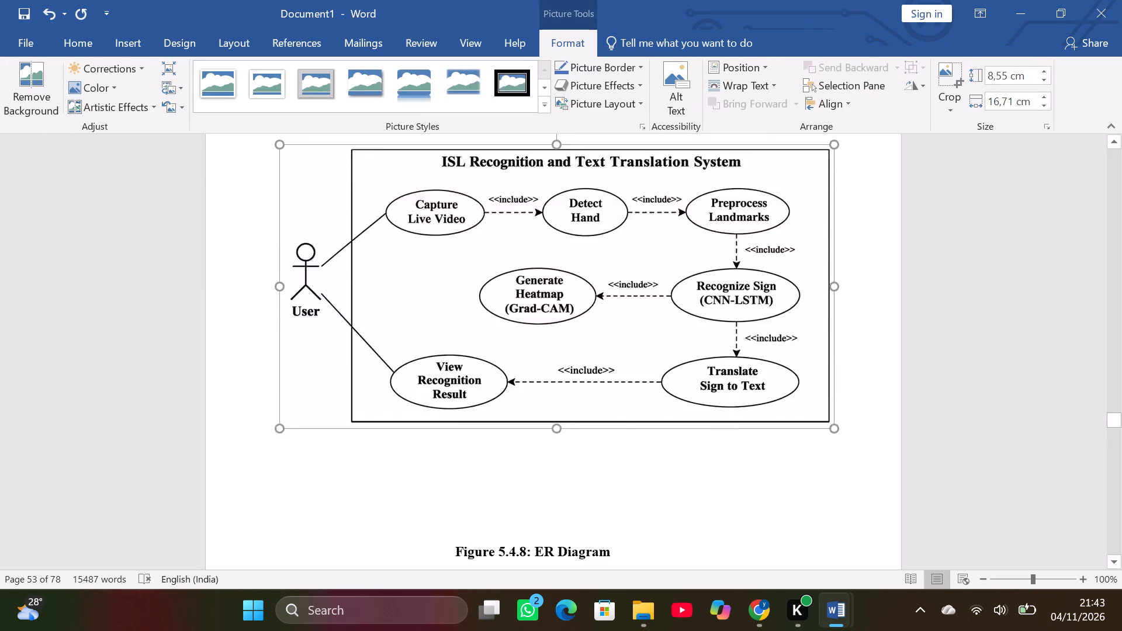
scroll(413, 387, up, 6)
scroll(413, 387, down, 10)
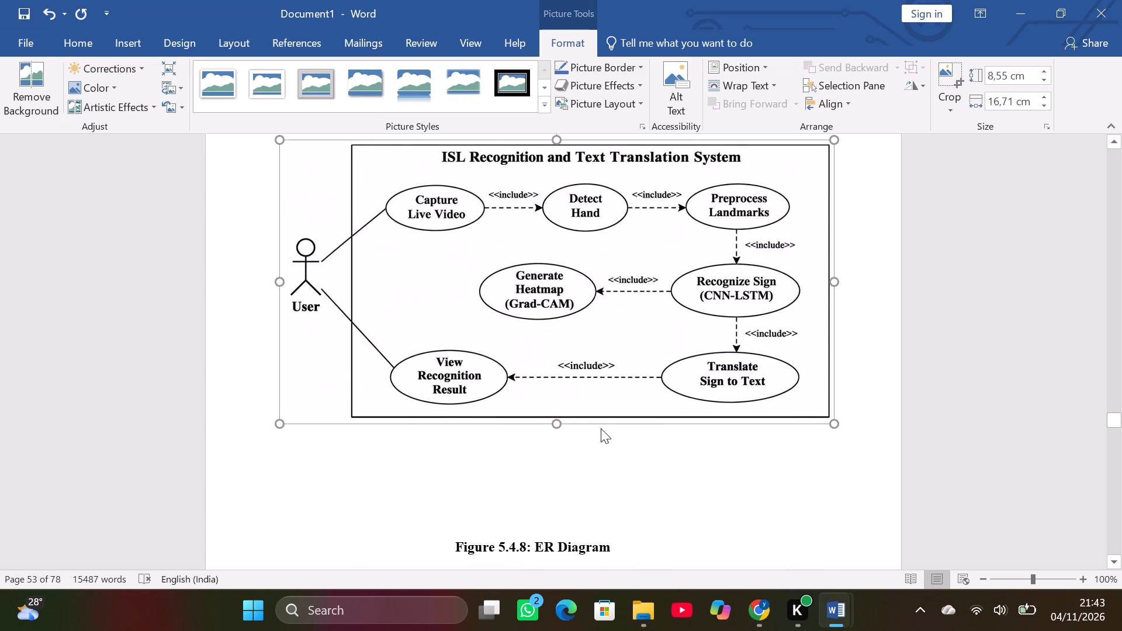
drag(554, 426, 559, 453)
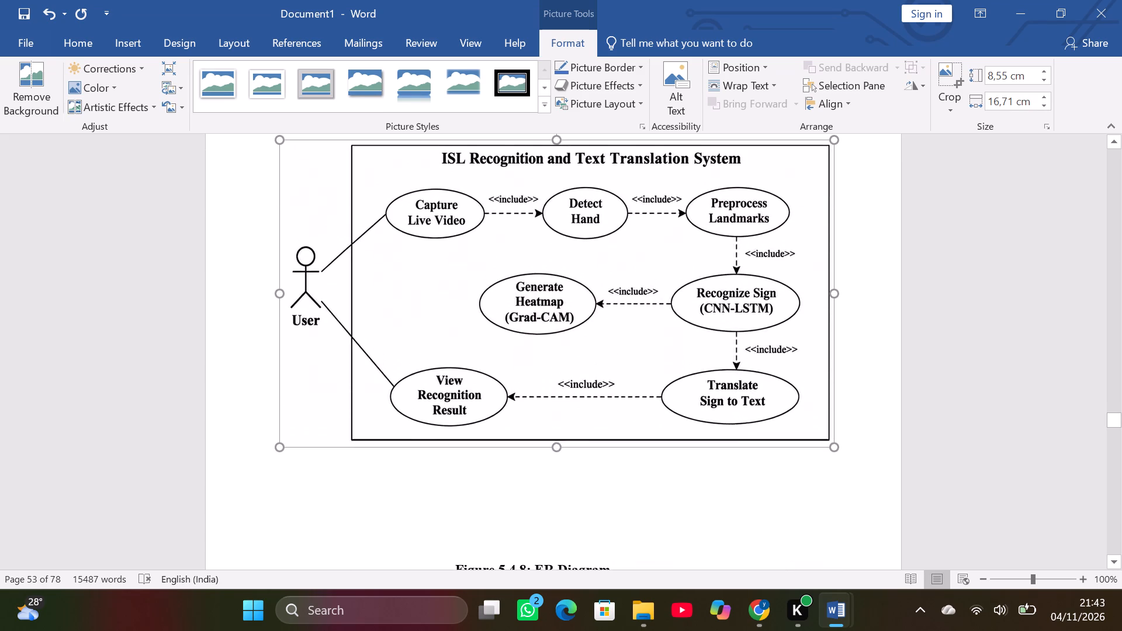
drag(559, 453, 562, 464)
Bring the "Figure 5.4.8: ER Diagram" caption directly beneath the diagram by deleting the gap, centre it, and set its line spacing to 1.5.
scroll(562, 464, down, 5)
scroll(562, 464, up, 1)
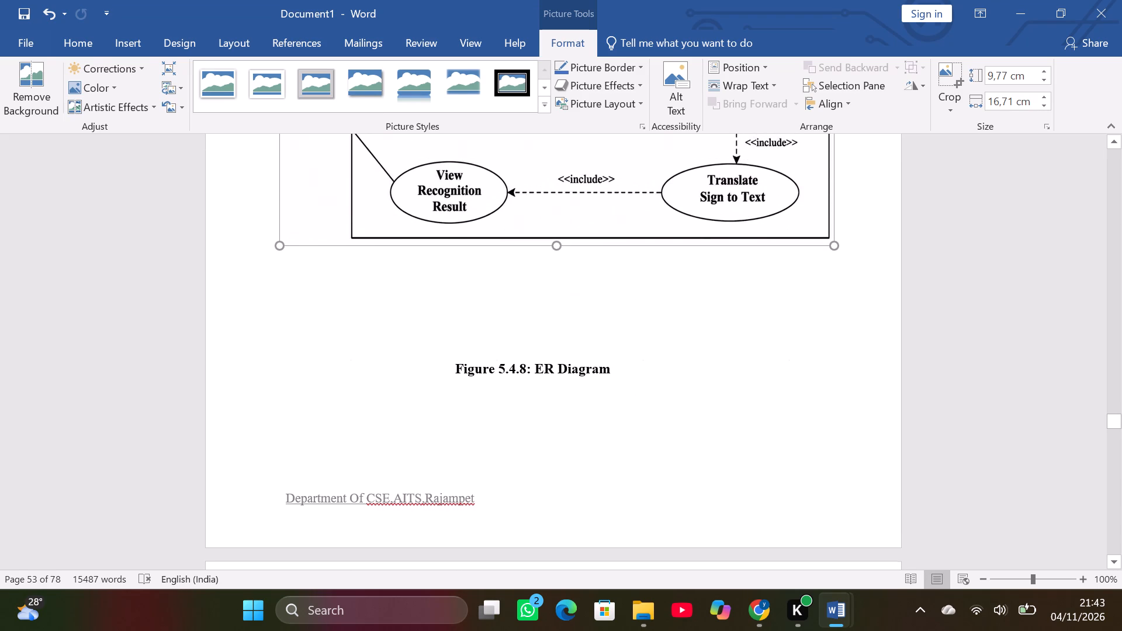
click(454, 363)
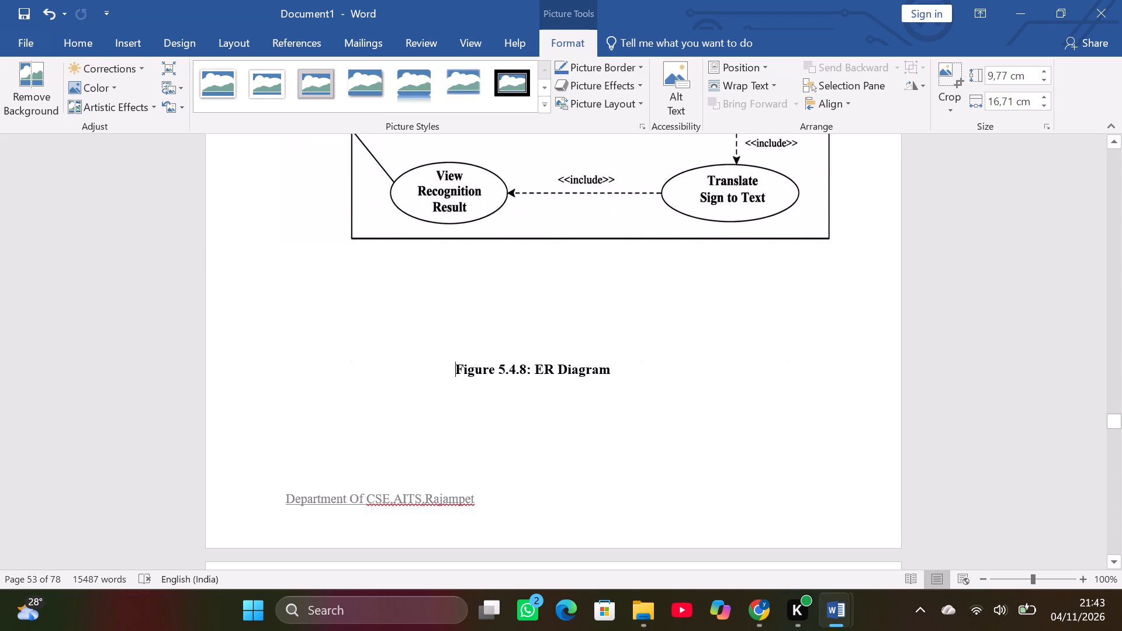
key(BackSpace)
key(BackSpace)
key(BackSpace)
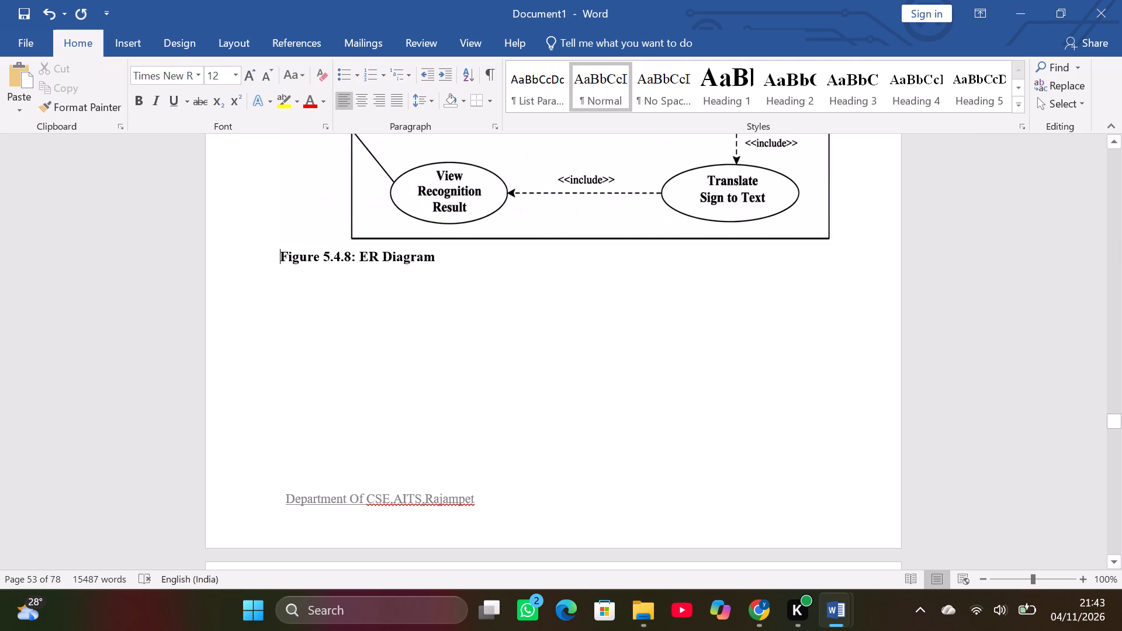
click(365, 104)
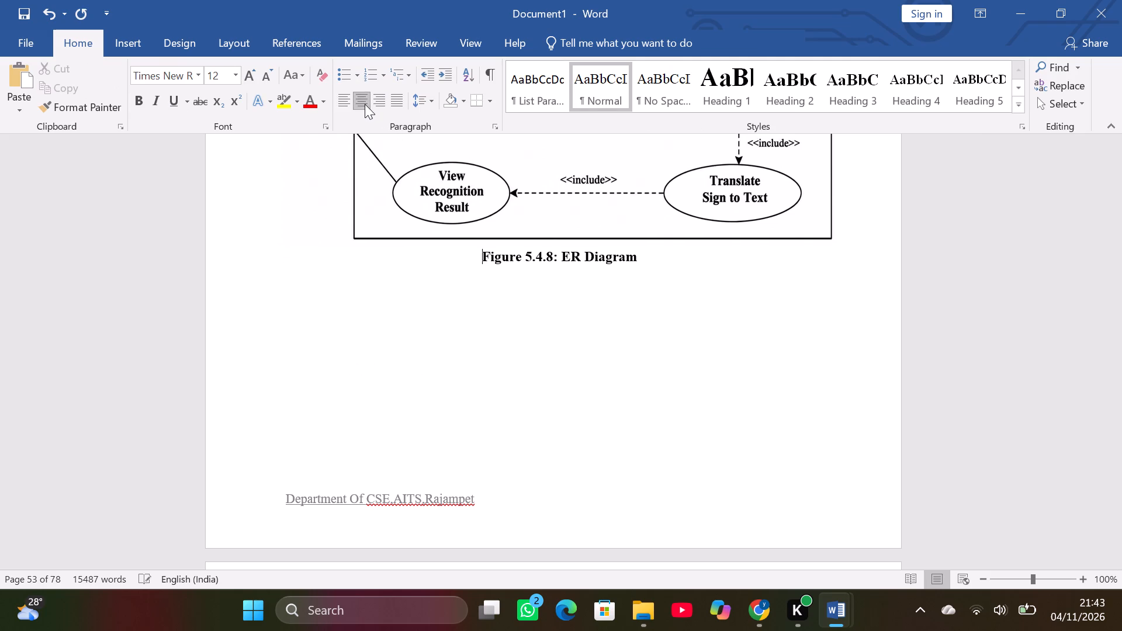
click(428, 103)
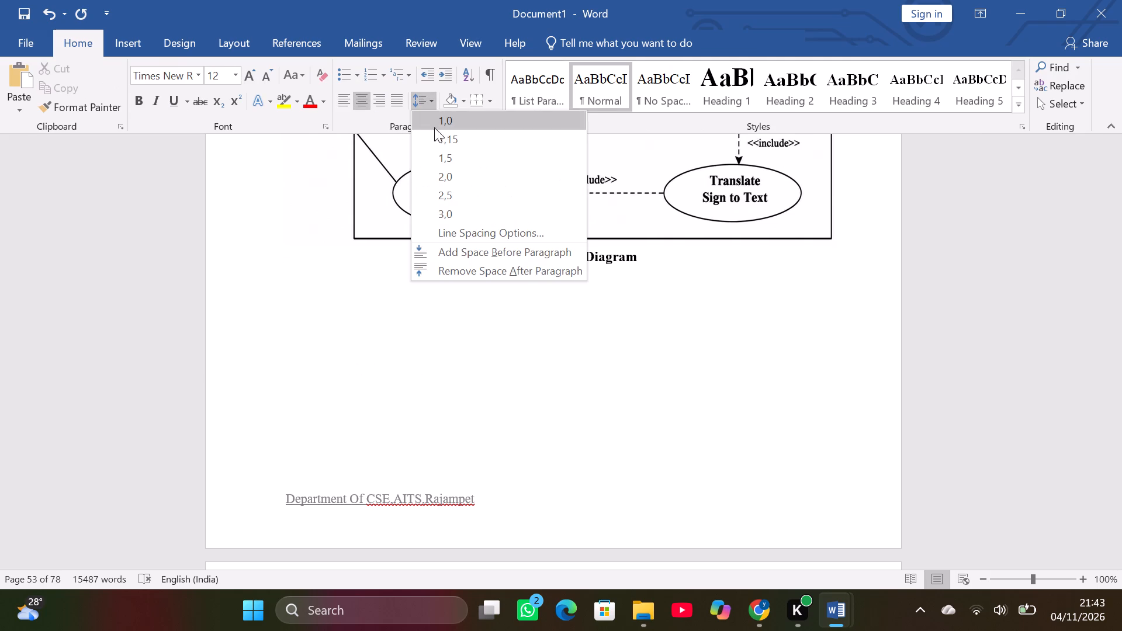
click(439, 154)
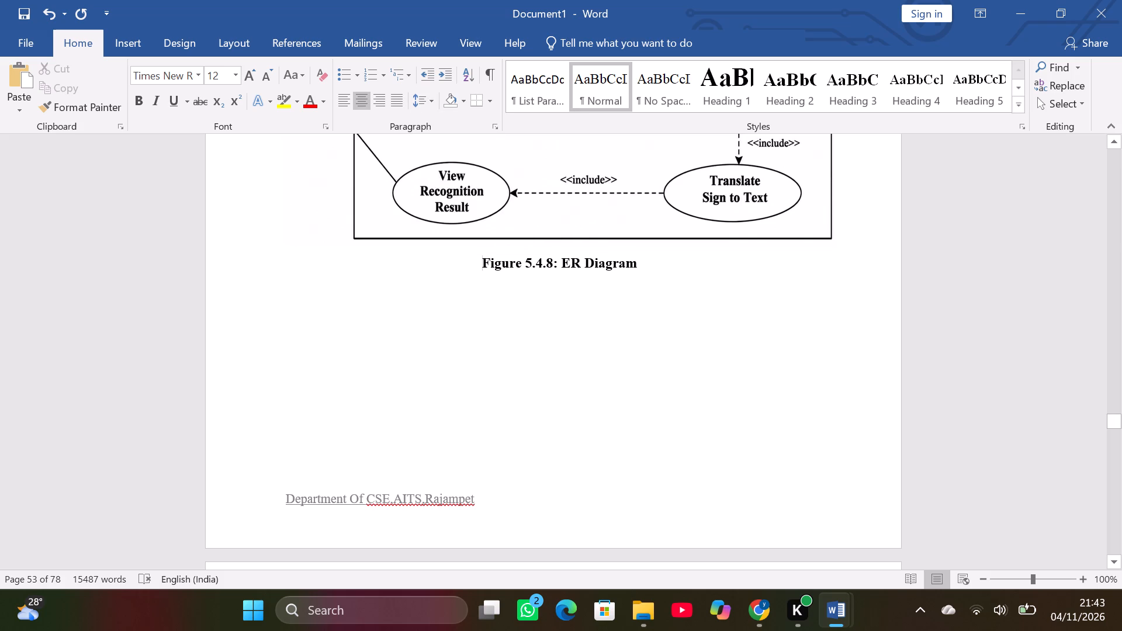
click(477, 315)
Delete the extra space between "SYSTEM" and "CODING" in the Chapter 6 title.
scroll(477, 315, down, 19)
scroll(477, 315, down, 7)
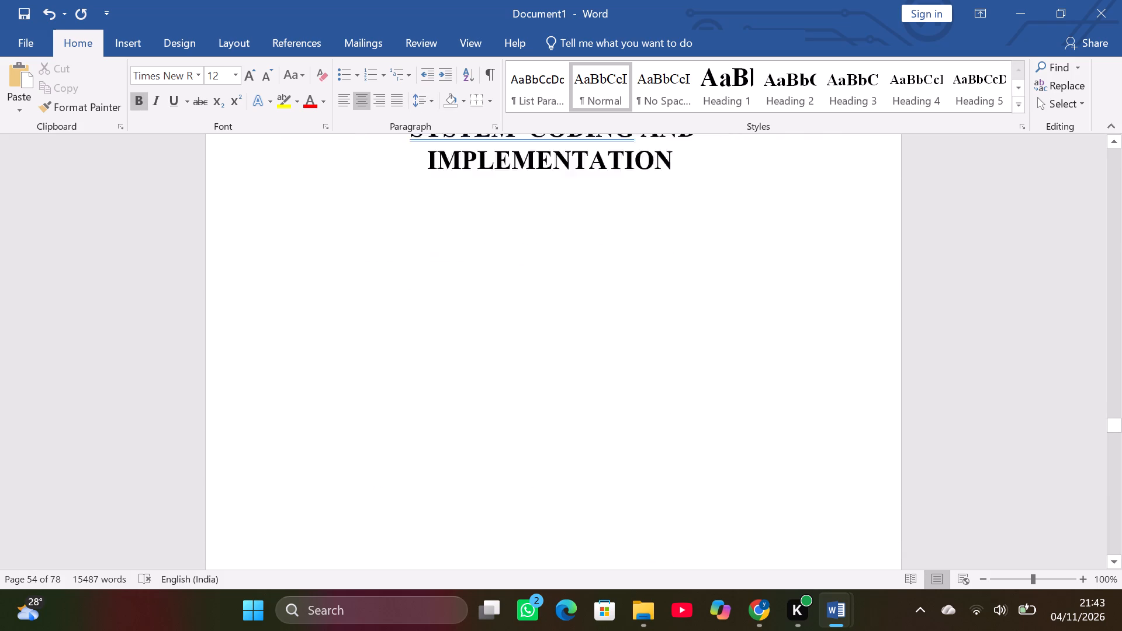
scroll(477, 315, down, 4)
scroll(477, 315, up, 10)
click(526, 275)
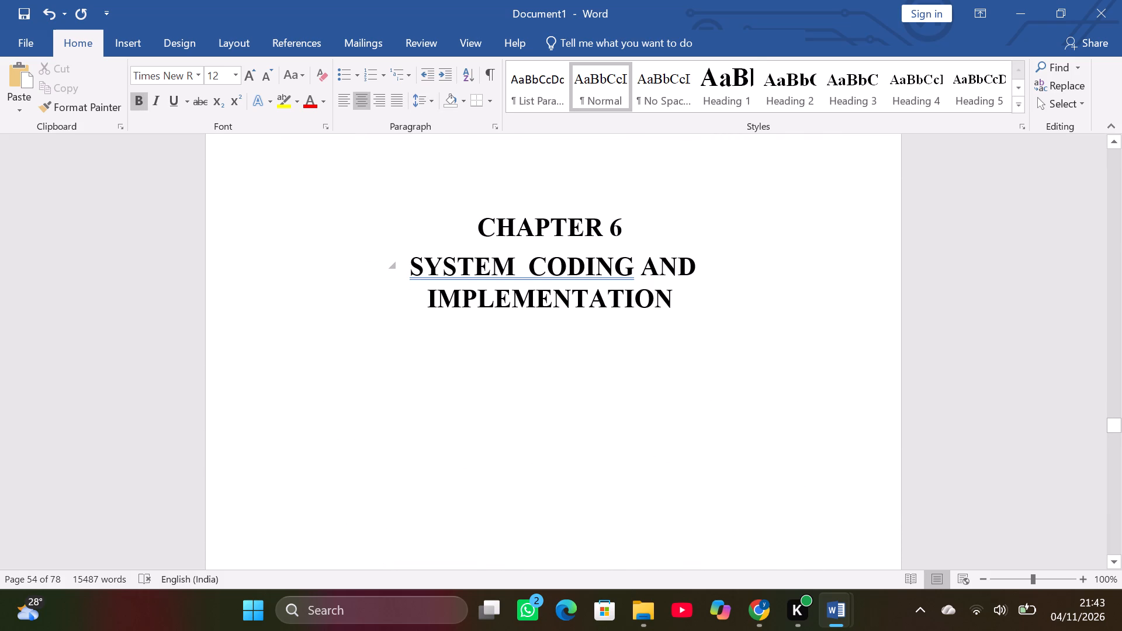
key(BackSpace)
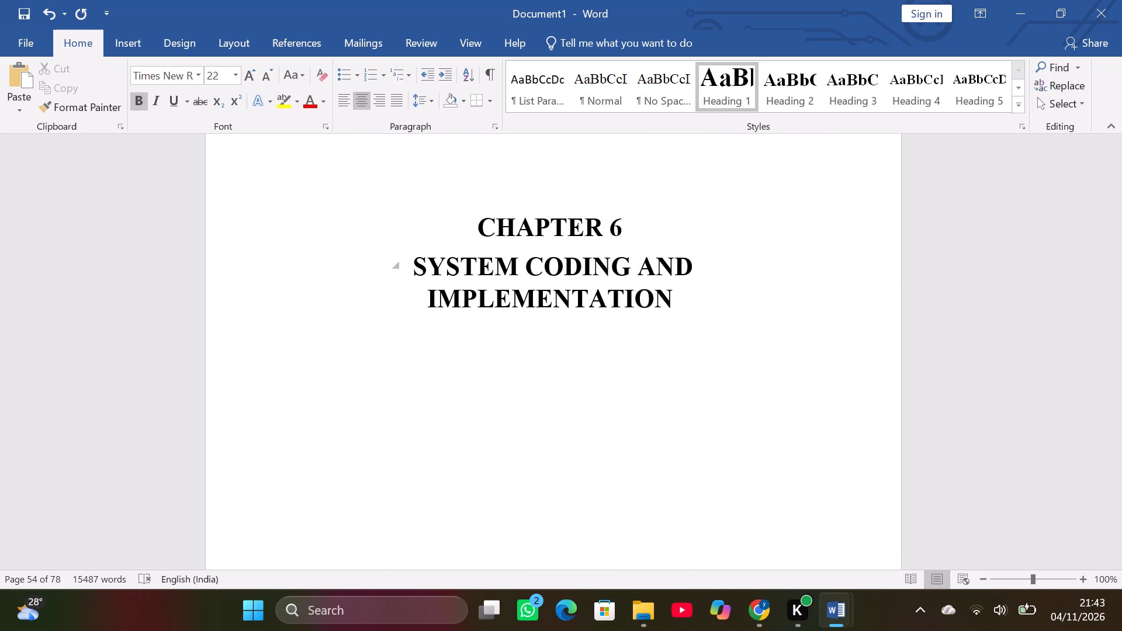
Remove the indent before the "6. SYSTEM CODINGAND IMPLEMENTATION" heading so it starts at the left margin.
scroll(526, 275, down, 19)
scroll(526, 275, up, 7)
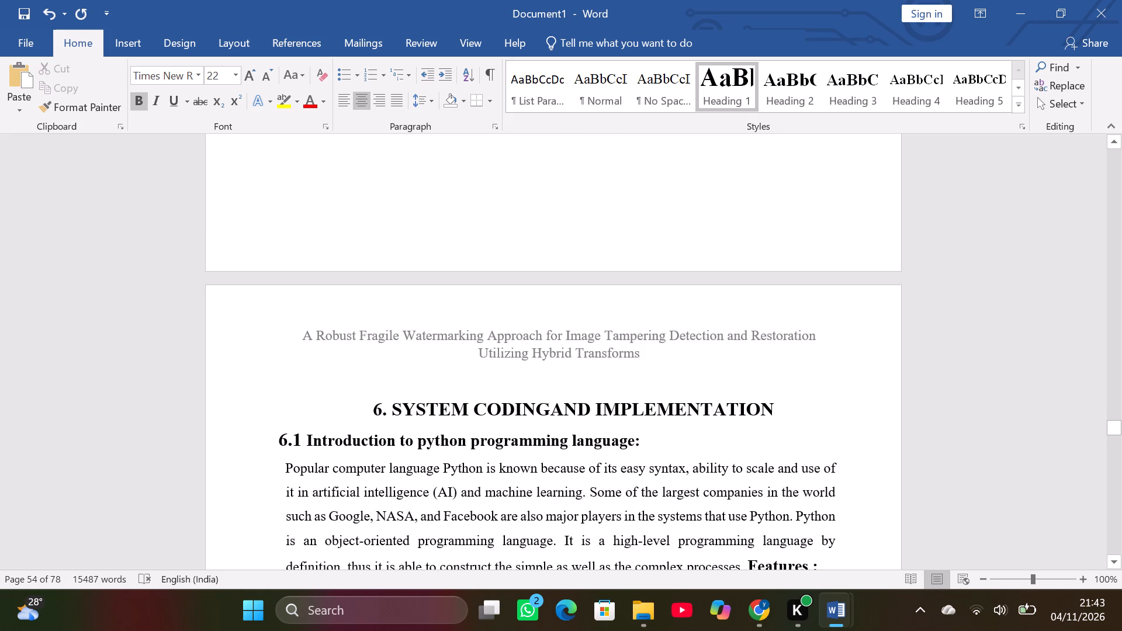
click(372, 407)
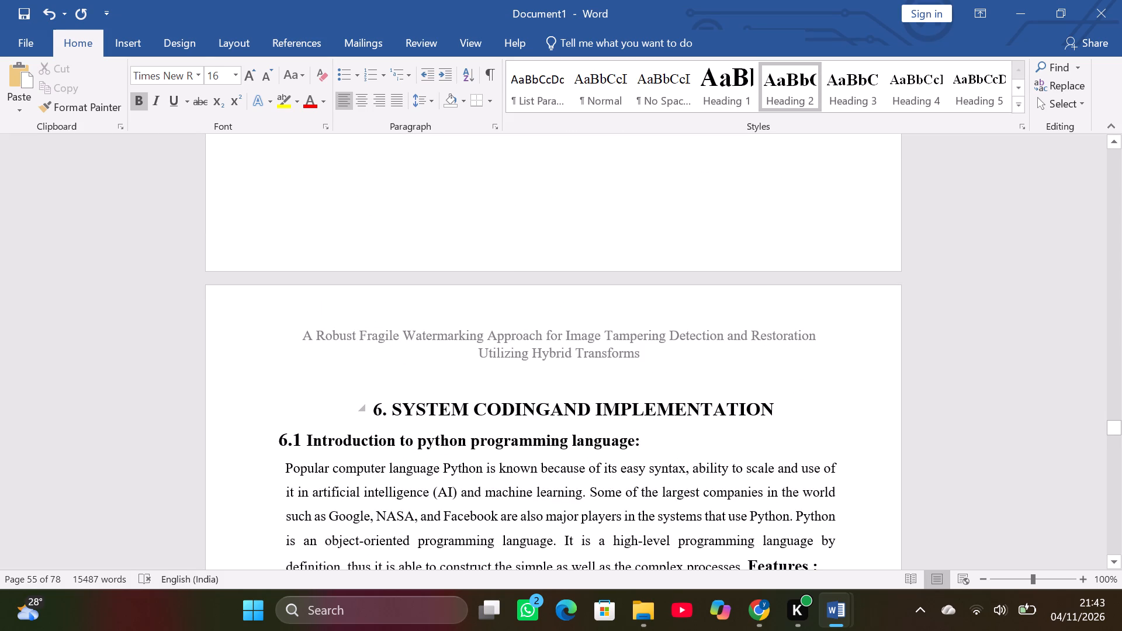
key(BackSpace)
key(BackSpace)
Delete the outdated watermarking project title from the Section 10 page header.
scroll(372, 407, down, 1)
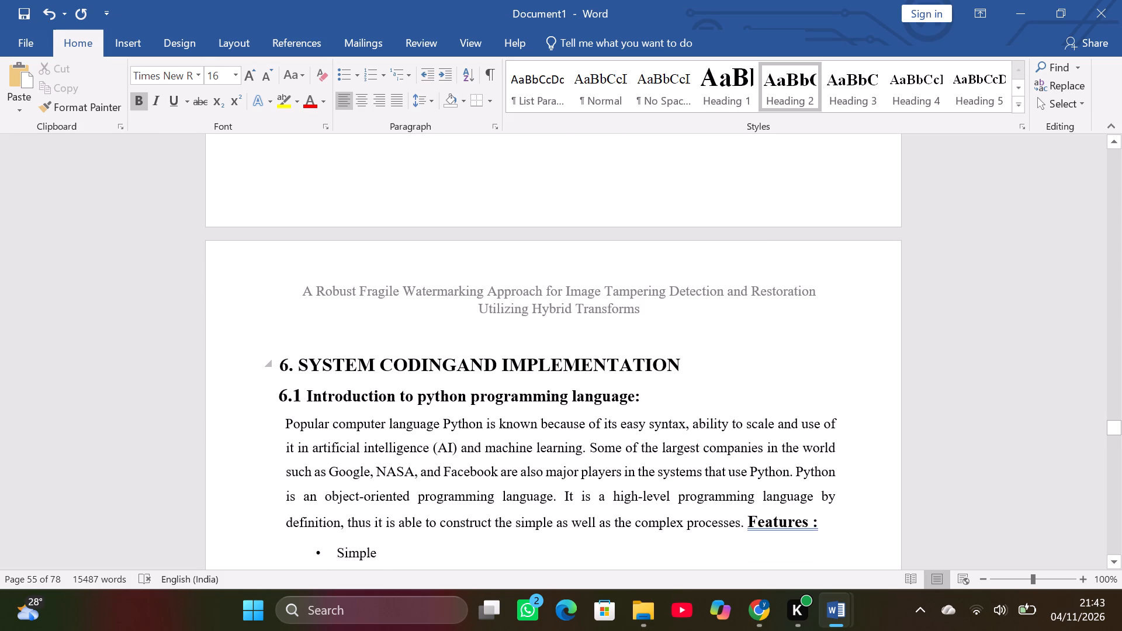
scroll(372, 407, down, 1)
double_click(490, 272)
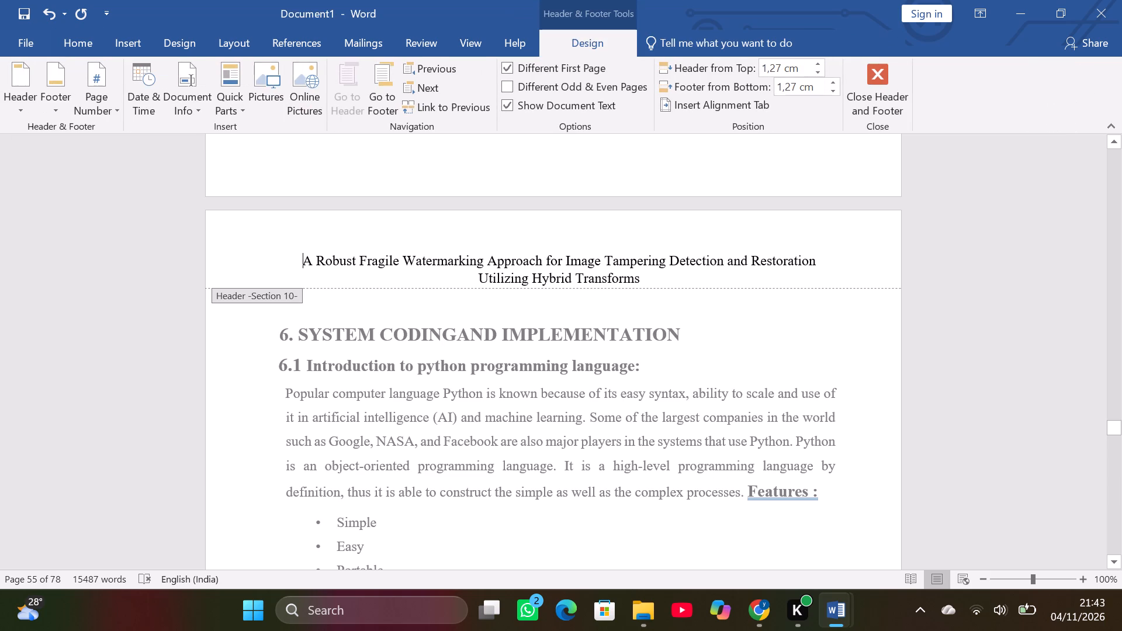
key(ctrl+a)
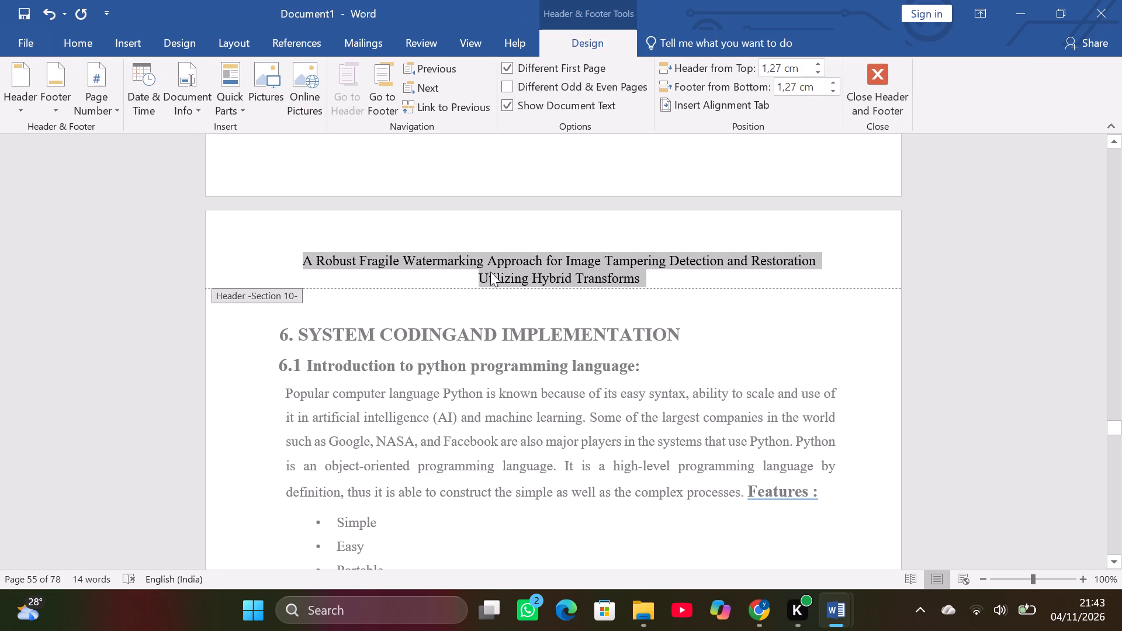
key(BackSpace)
Copy the Section 9 "Explainable AI based Real time Indian Sign Language Recognition" header into the Section 10 header, delete the extra blank lines, and return to the body.
scroll(490, 272, up, 20)
scroll(490, 272, up, 18)
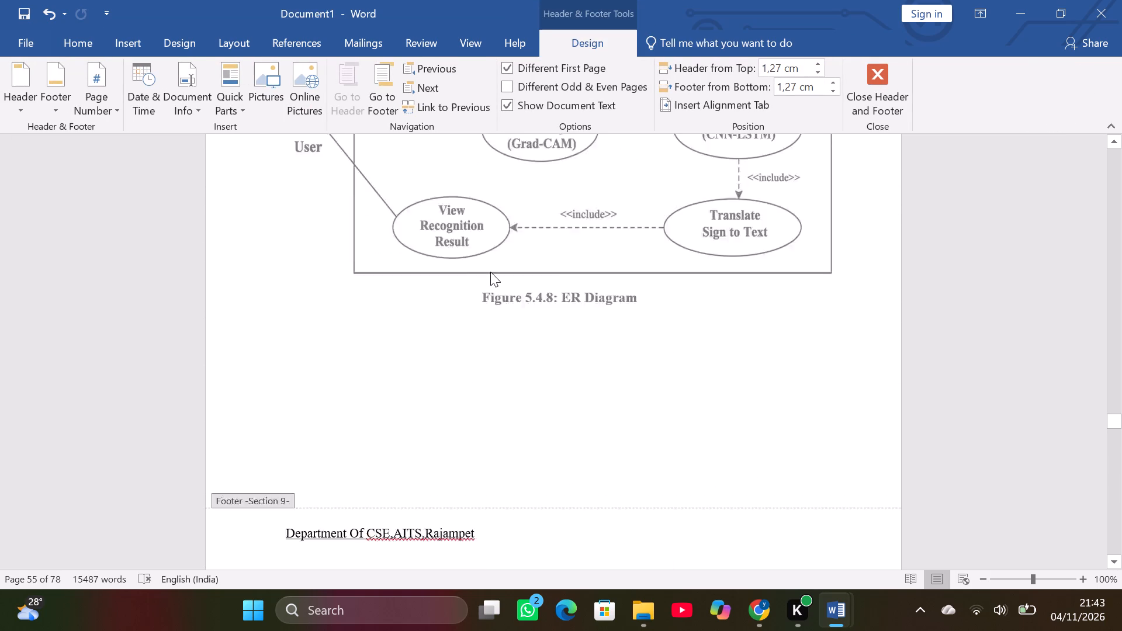
scroll(490, 272, up, 11)
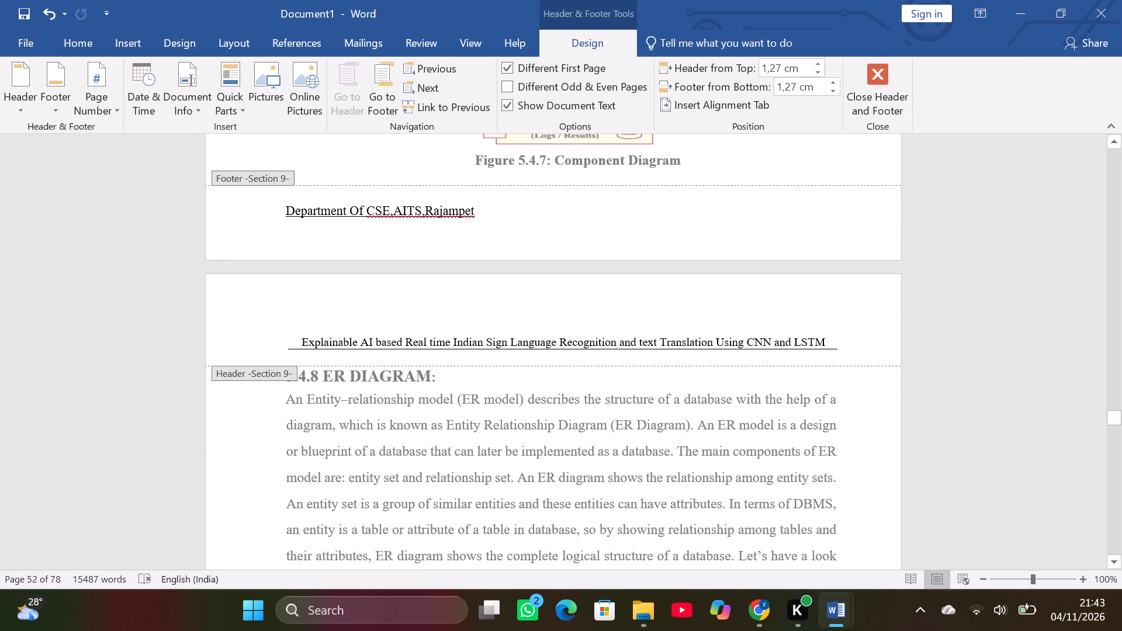
double_click(520, 345)
key(ctrl+a)
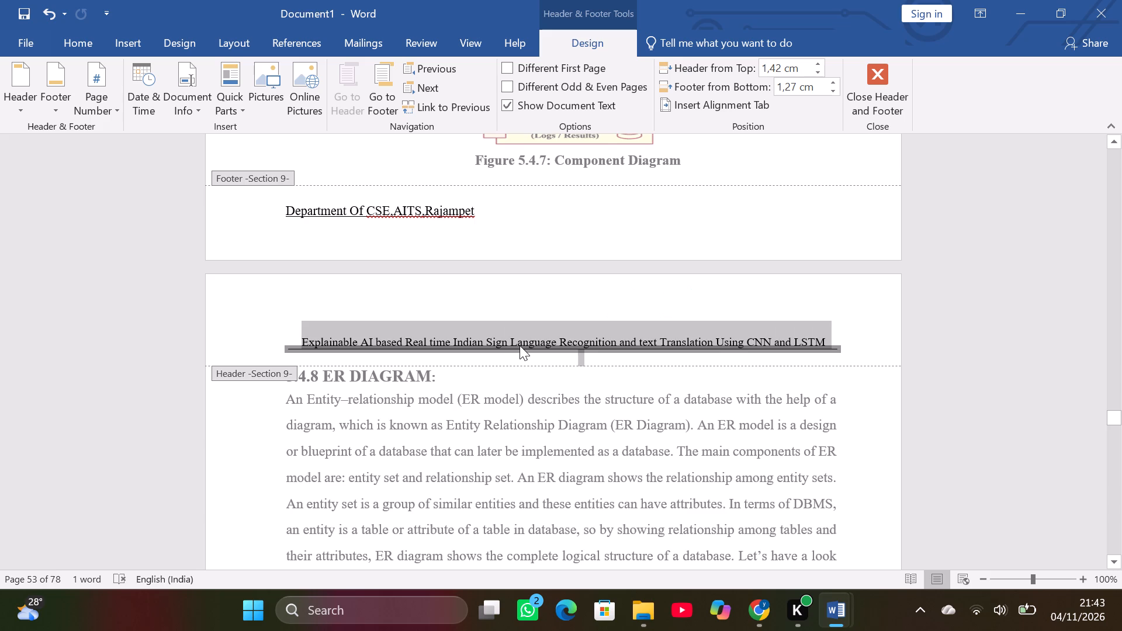
key(ctrl+c)
scroll(520, 345, down, 20)
scroll(520, 345, down, 2)
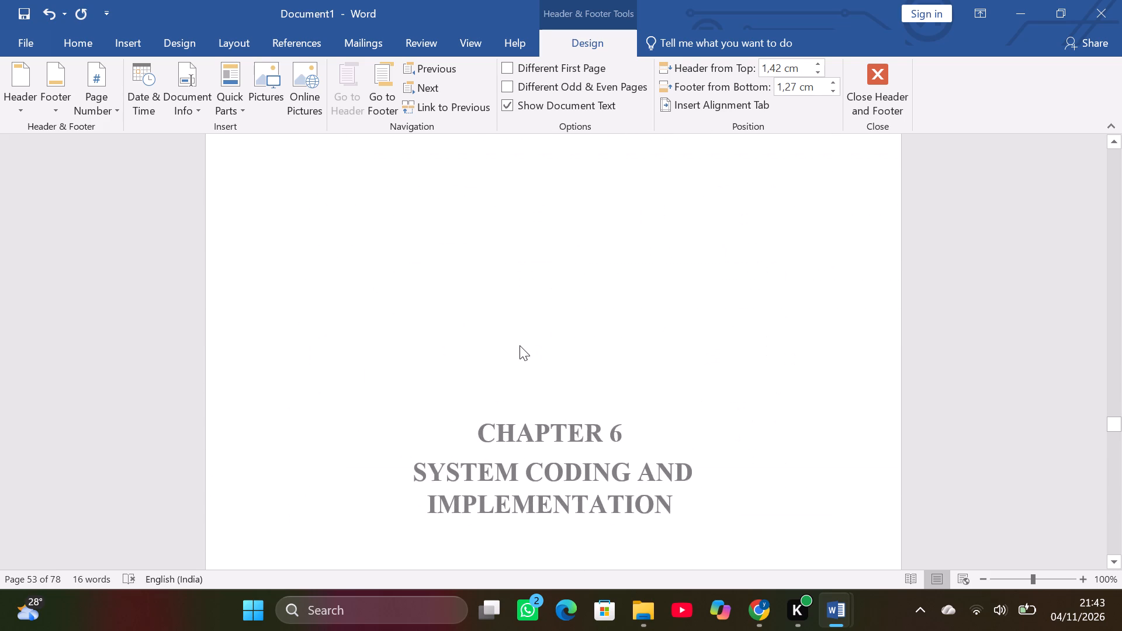
scroll(520, 345, down, 20)
scroll(520, 345, down, 6)
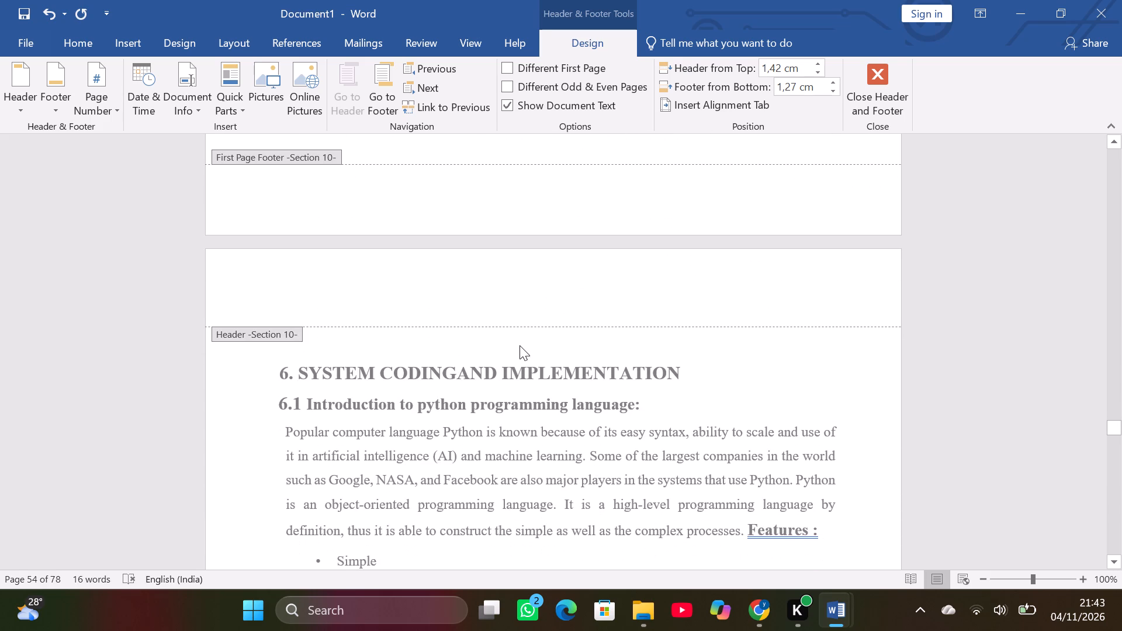
click(532, 303)
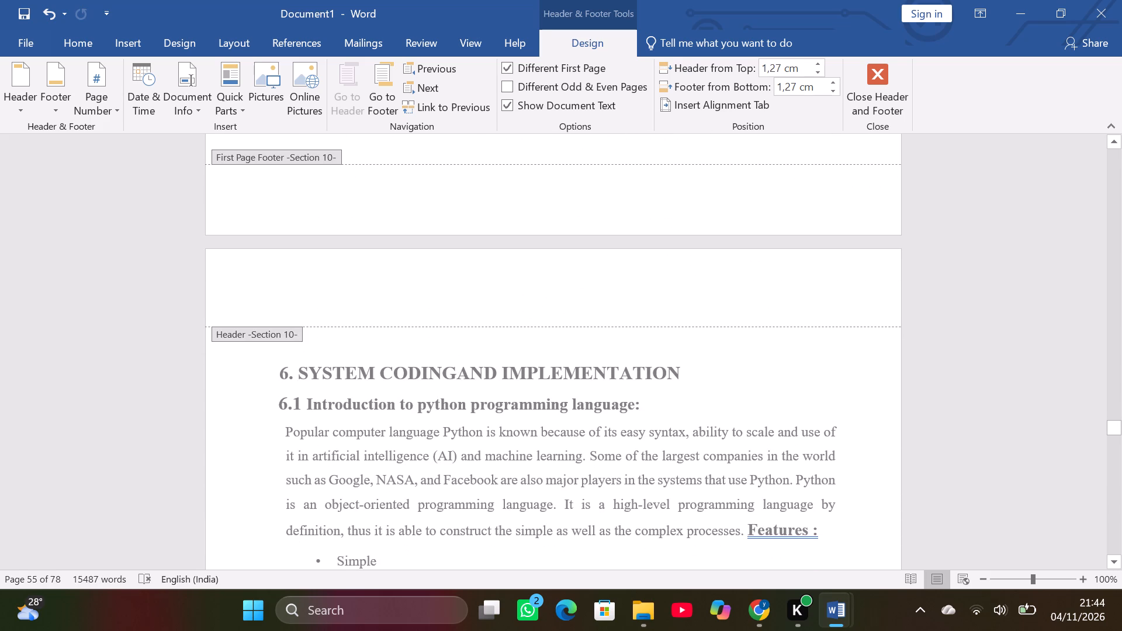
key(ctrl+v)
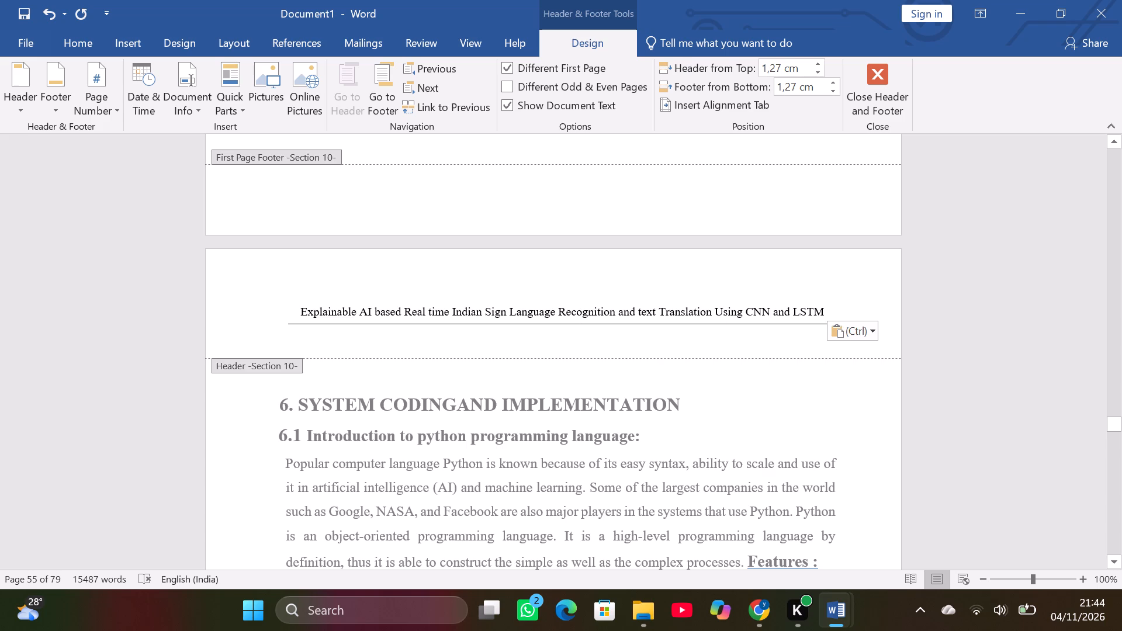
key(BackSpace)
key(BackSpace)
key(BackSpace)
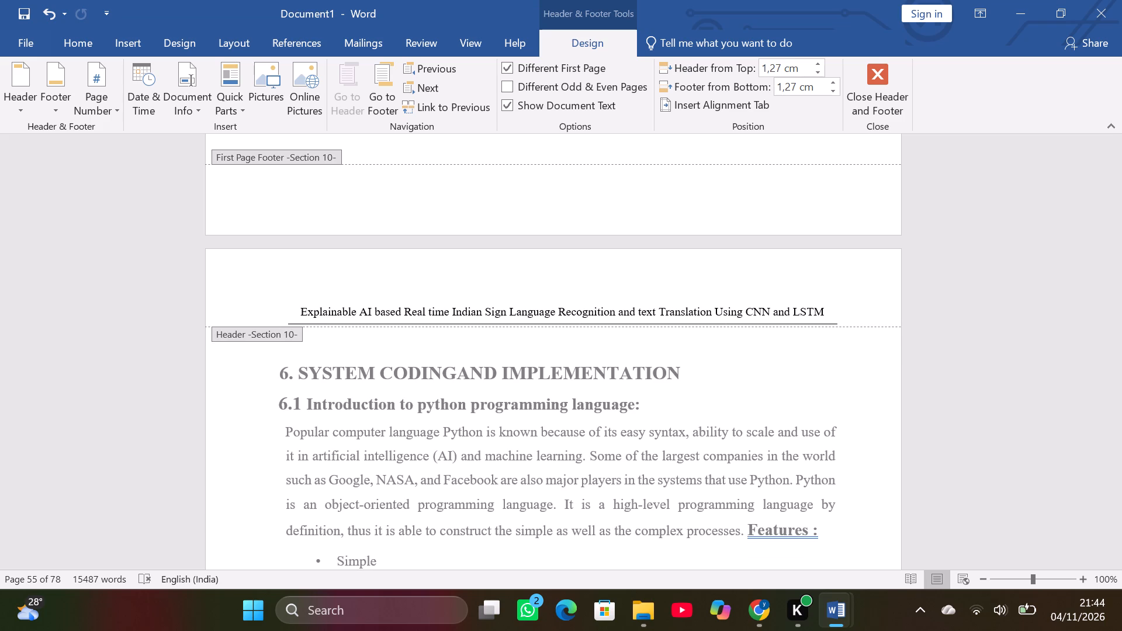
scroll(532, 303, down, 11)
scroll(532, 303, up, 3)
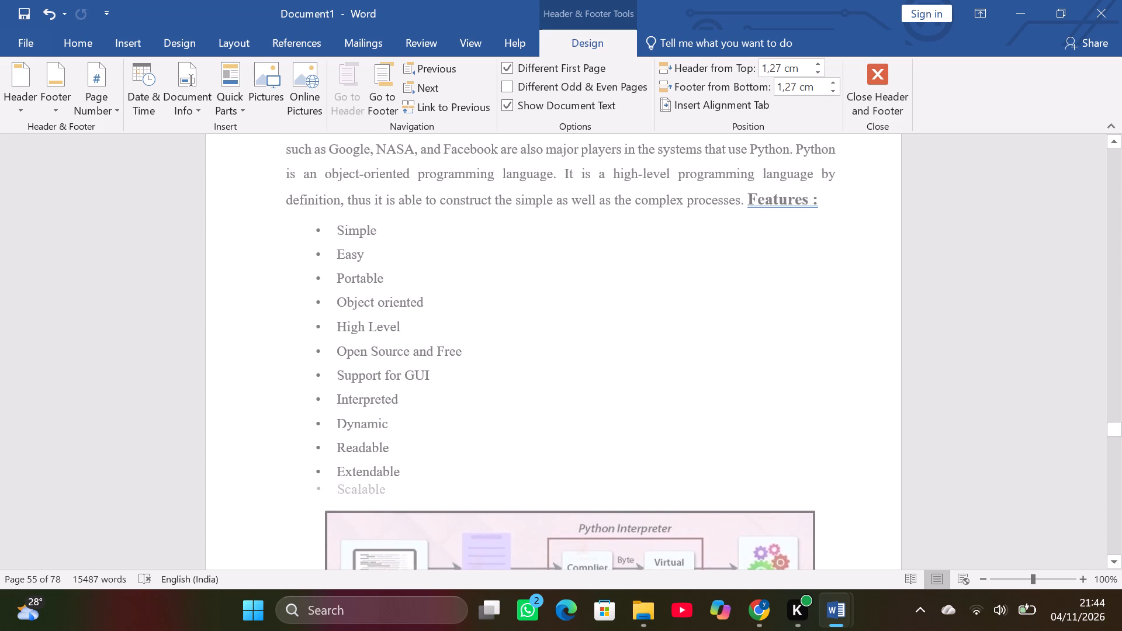
triple_click(532, 303)
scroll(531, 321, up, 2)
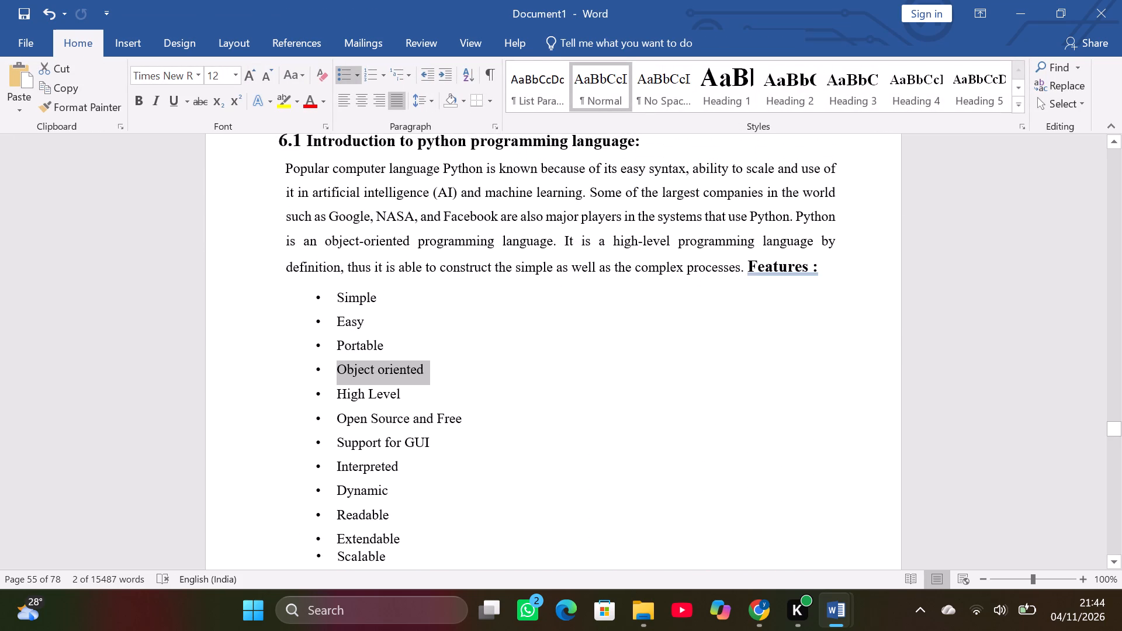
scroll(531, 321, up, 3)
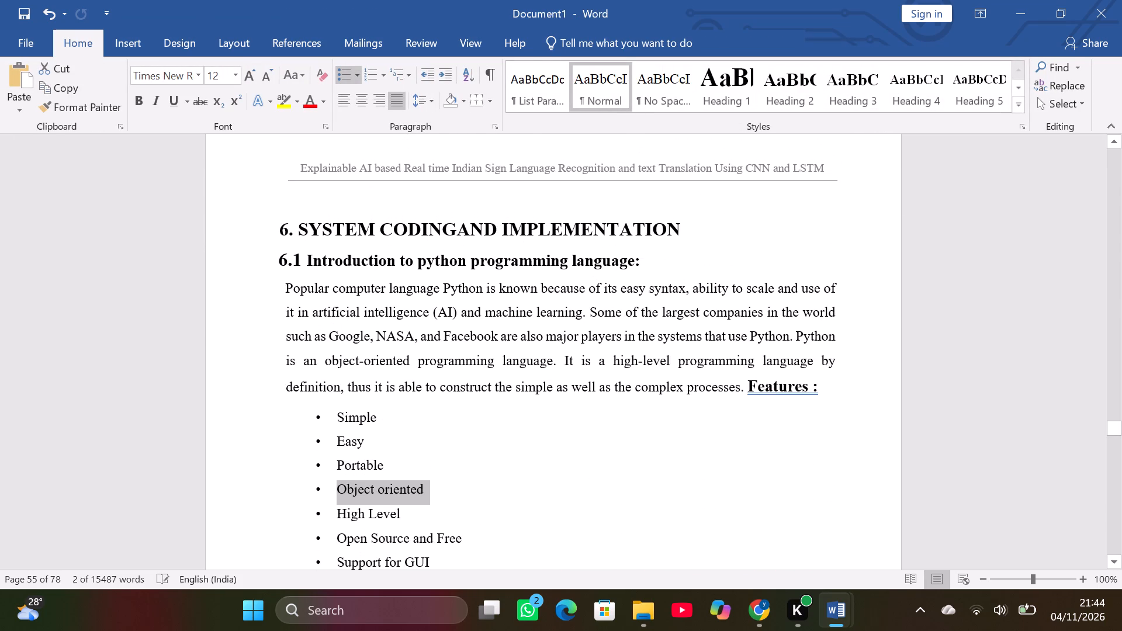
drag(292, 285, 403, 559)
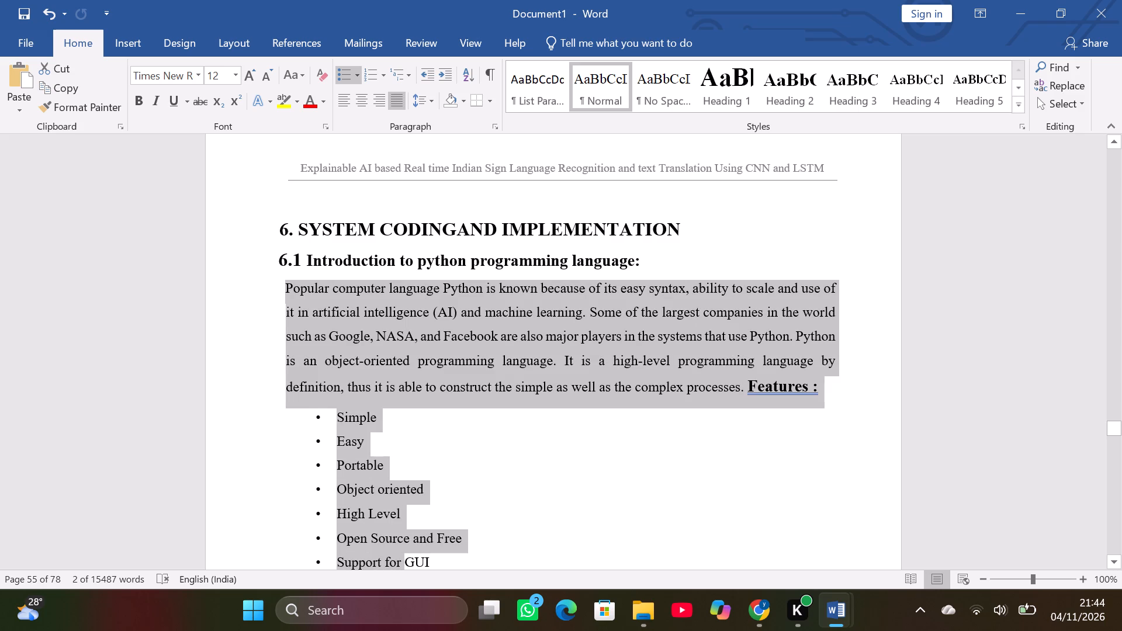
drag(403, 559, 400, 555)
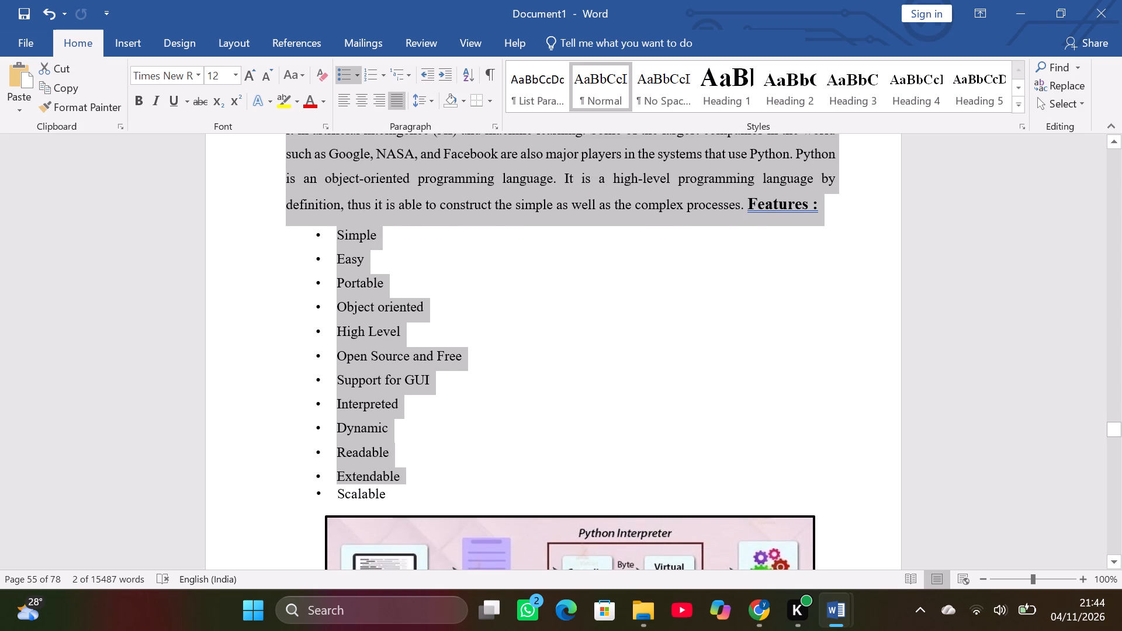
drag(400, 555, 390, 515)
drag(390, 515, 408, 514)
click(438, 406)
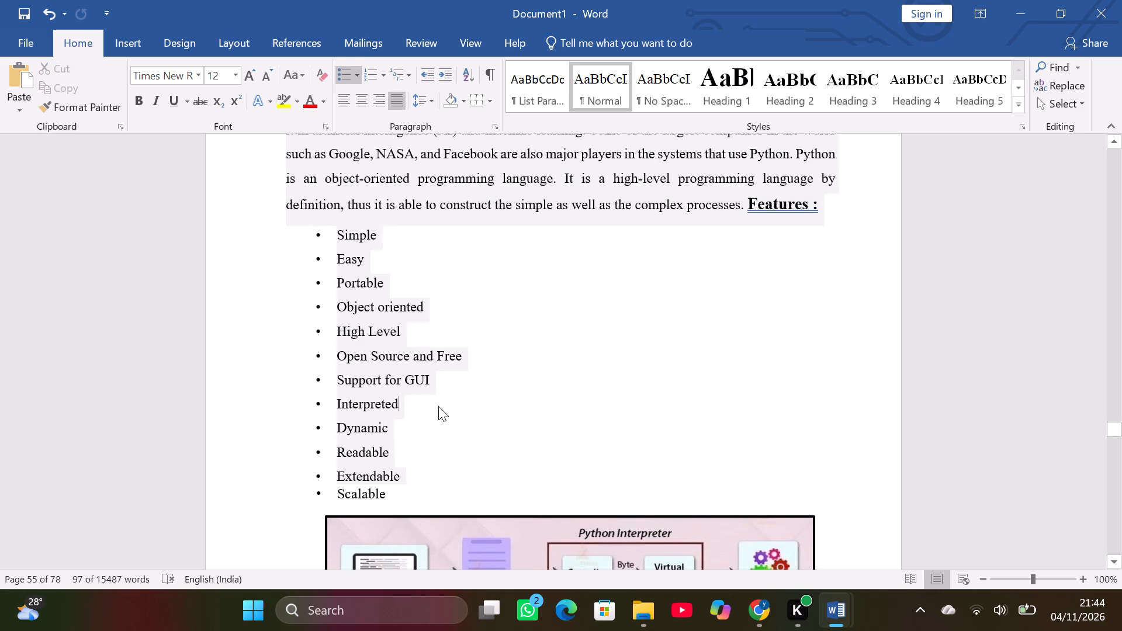
scroll(458, 360, up, 4)
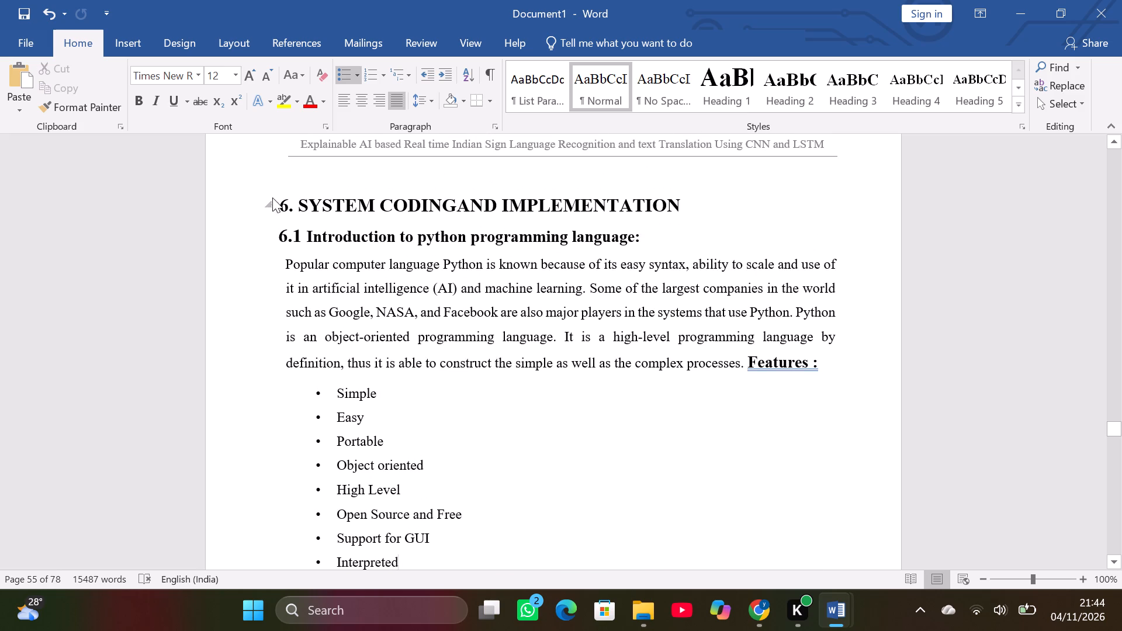
drag(280, 204, 425, 508)
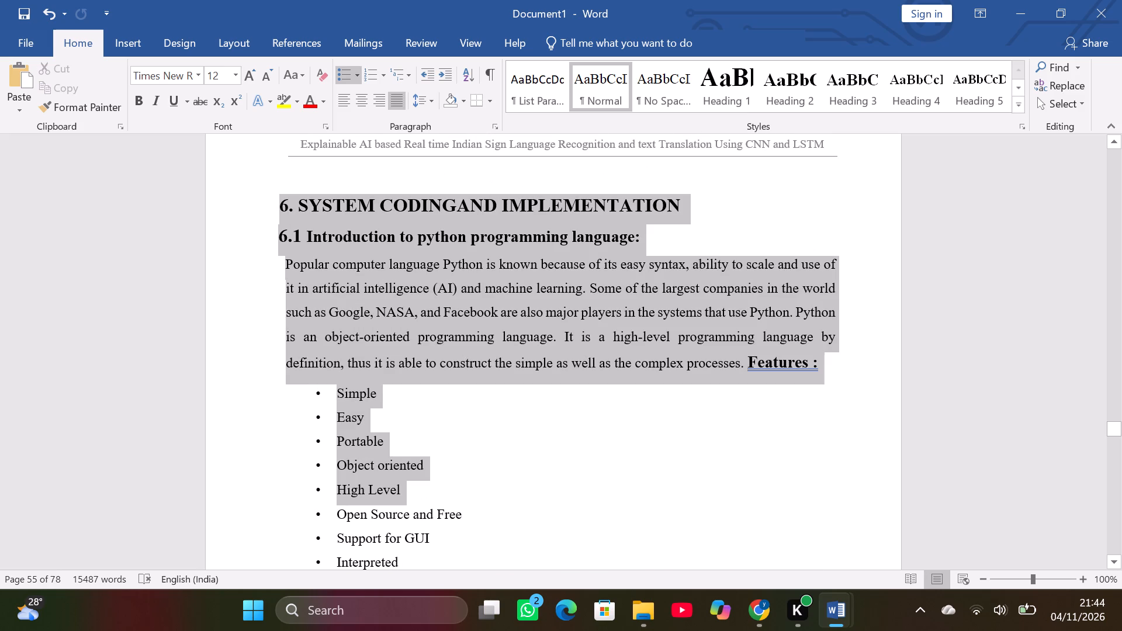
drag(425, 508, 439, 549)
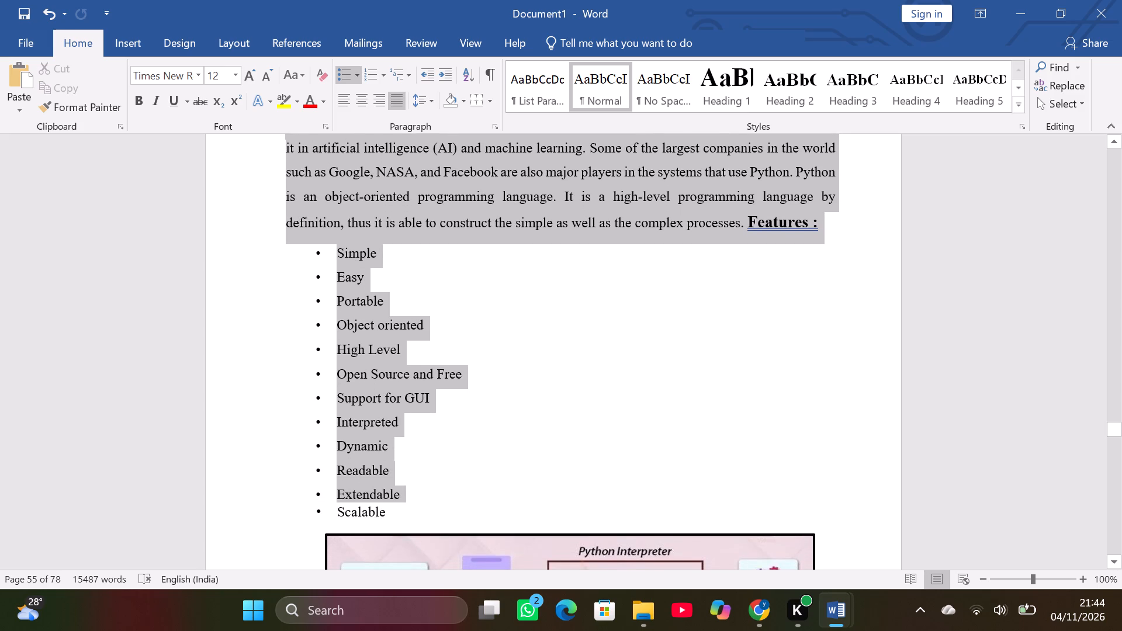
drag(439, 549, 411, 474)
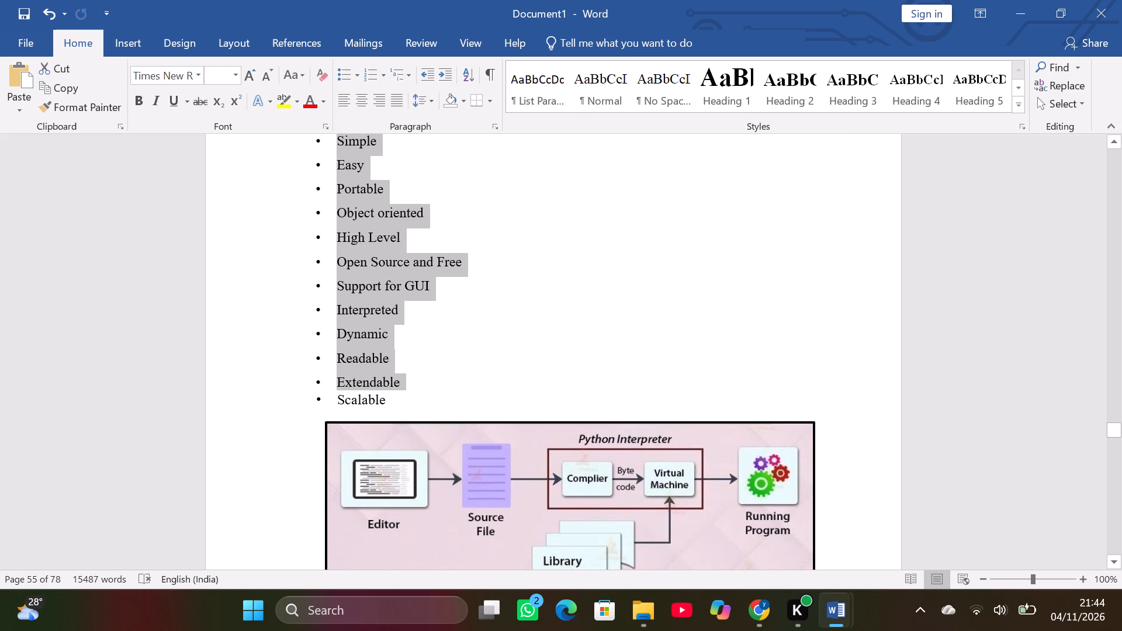
key(ctrl+c)
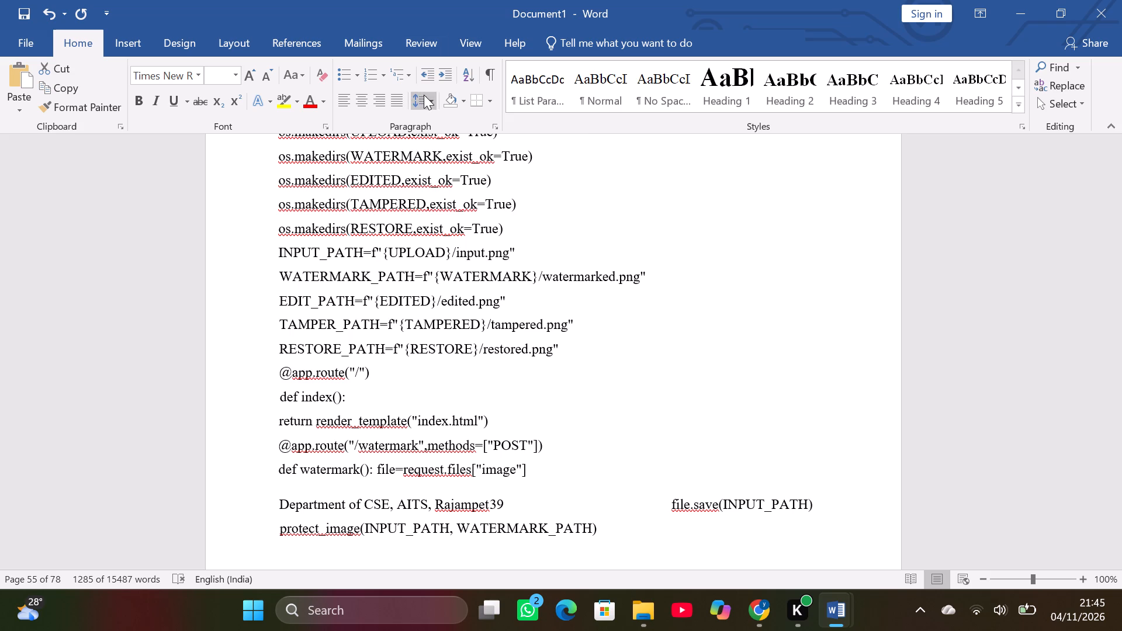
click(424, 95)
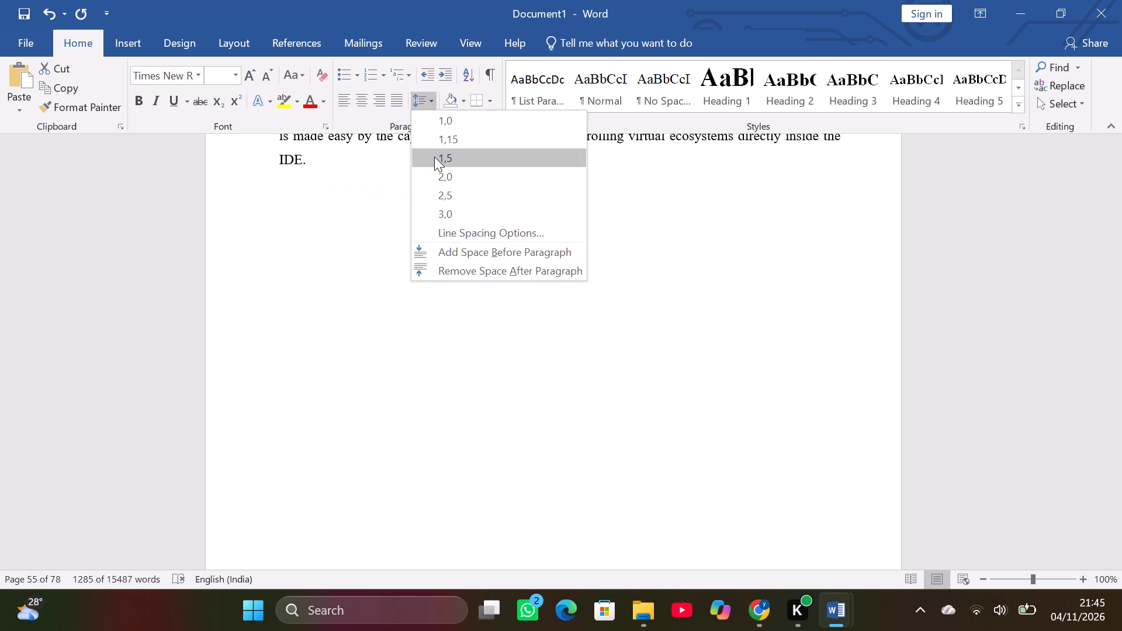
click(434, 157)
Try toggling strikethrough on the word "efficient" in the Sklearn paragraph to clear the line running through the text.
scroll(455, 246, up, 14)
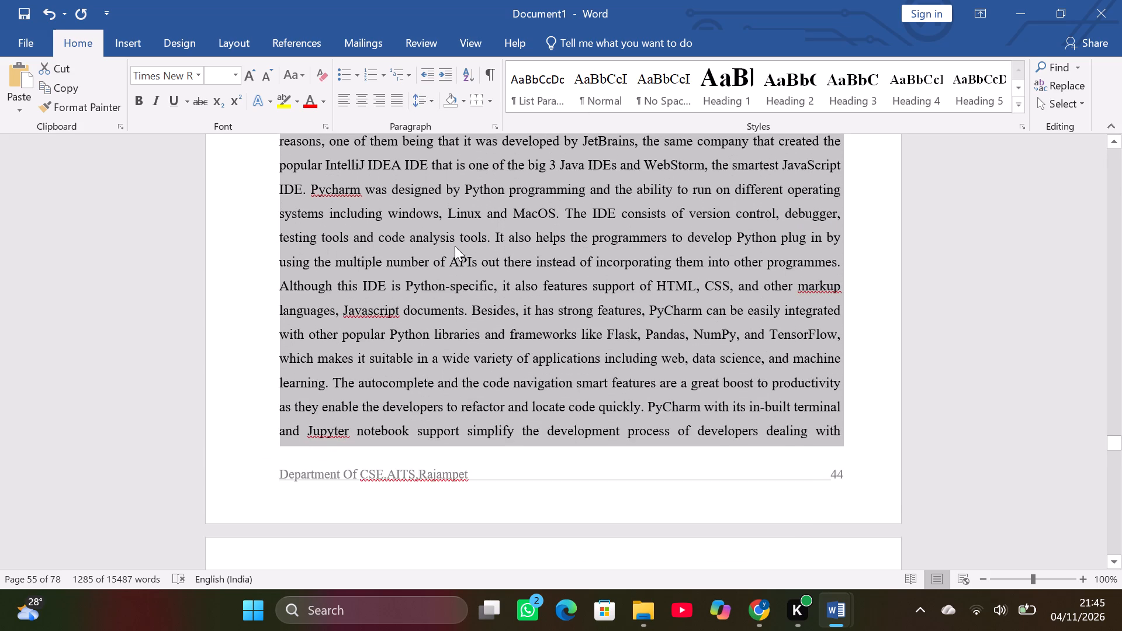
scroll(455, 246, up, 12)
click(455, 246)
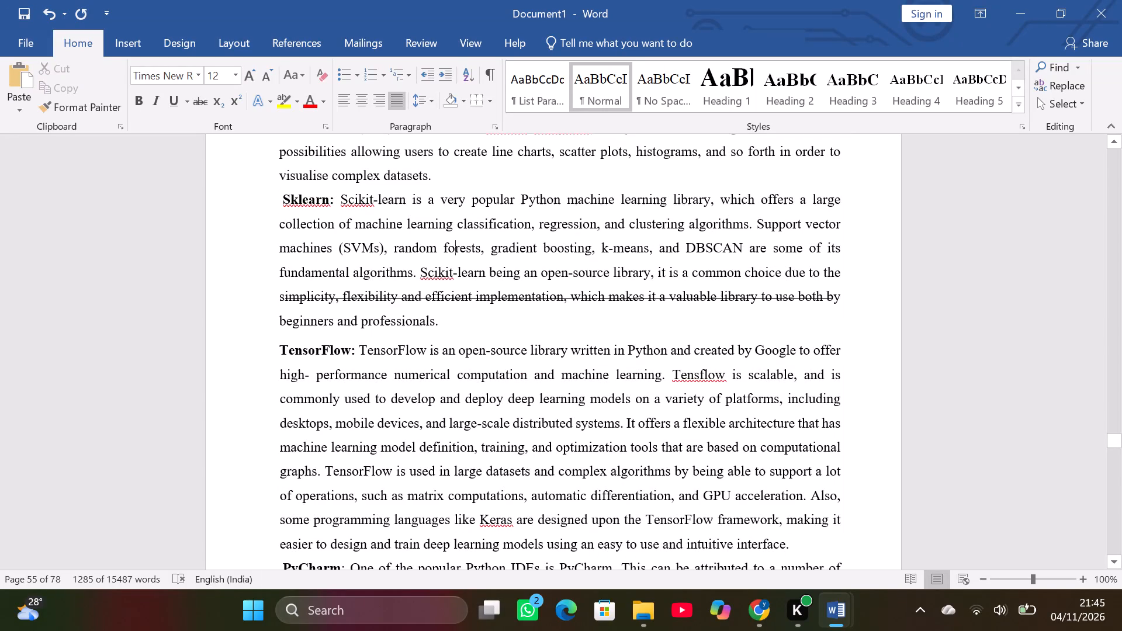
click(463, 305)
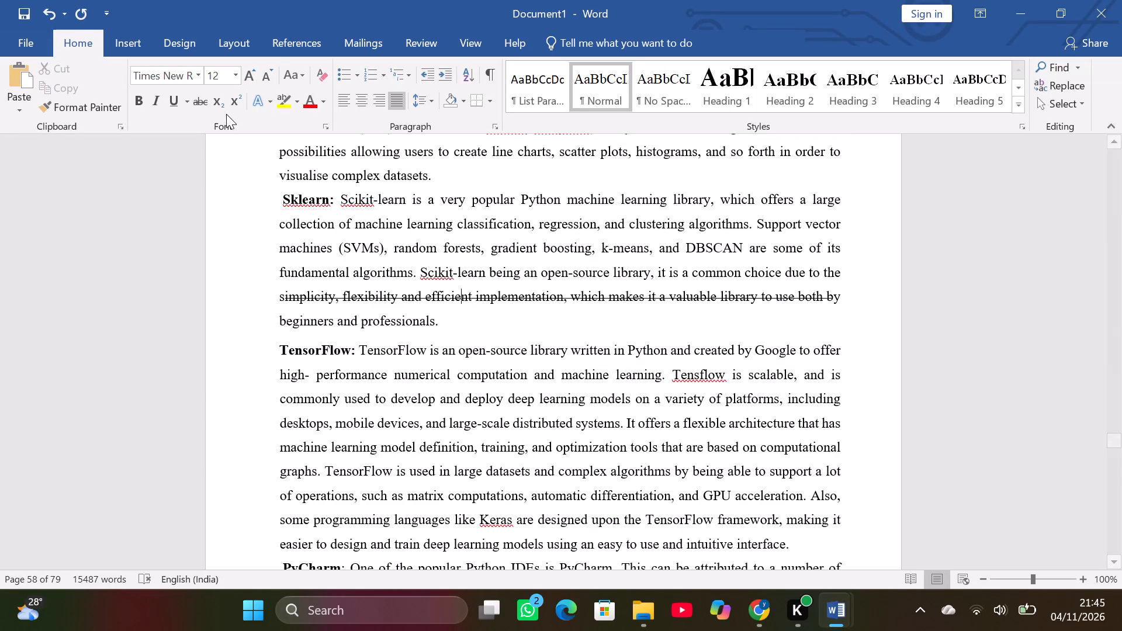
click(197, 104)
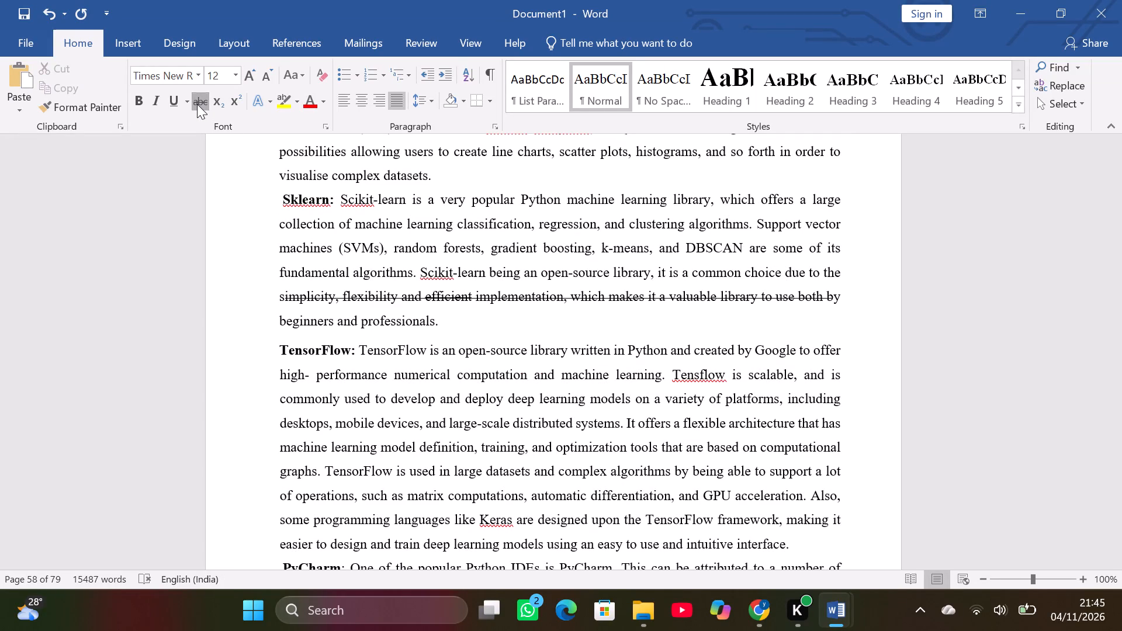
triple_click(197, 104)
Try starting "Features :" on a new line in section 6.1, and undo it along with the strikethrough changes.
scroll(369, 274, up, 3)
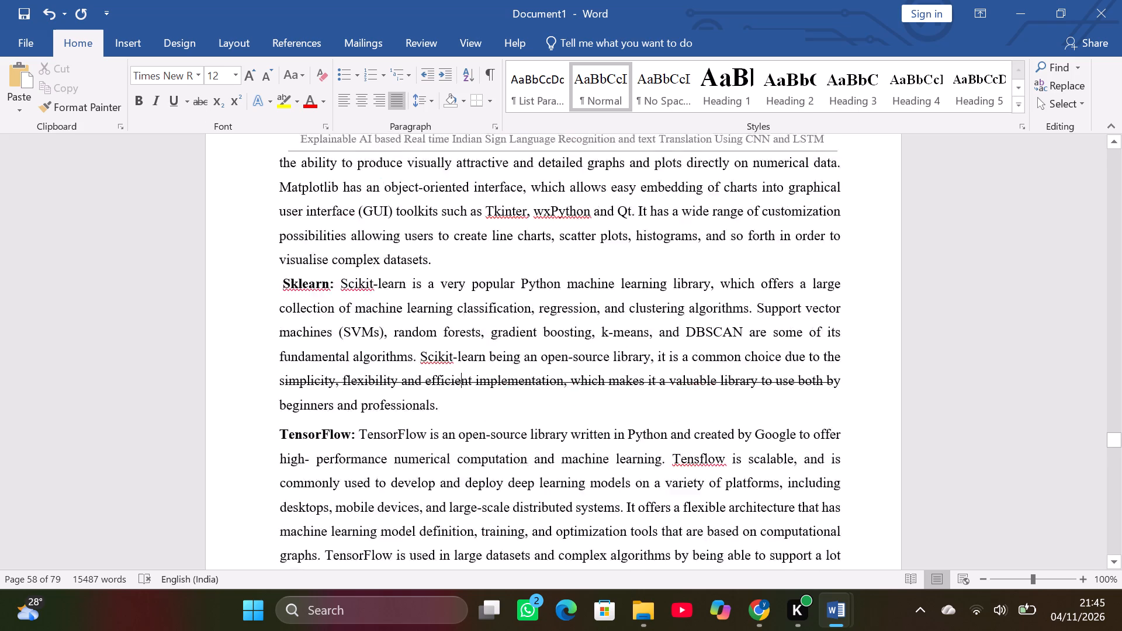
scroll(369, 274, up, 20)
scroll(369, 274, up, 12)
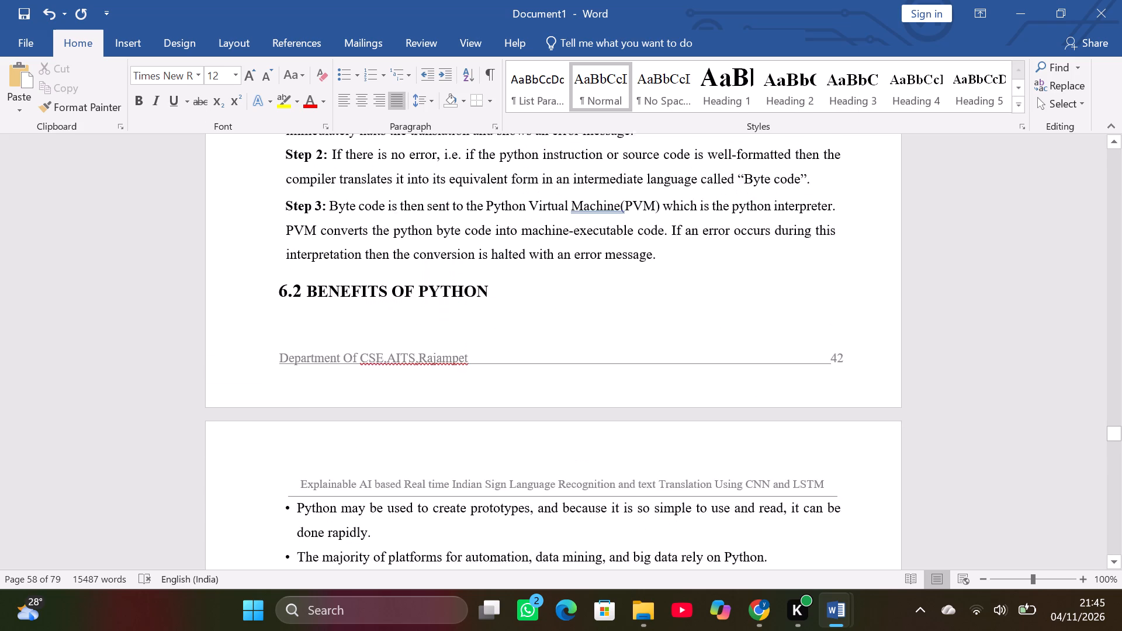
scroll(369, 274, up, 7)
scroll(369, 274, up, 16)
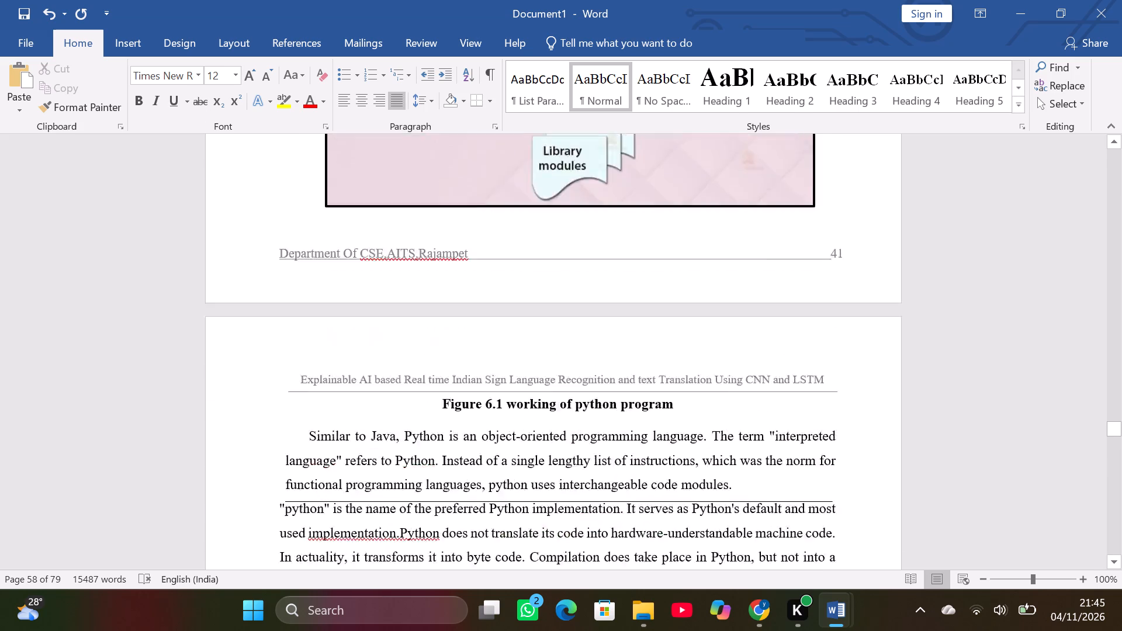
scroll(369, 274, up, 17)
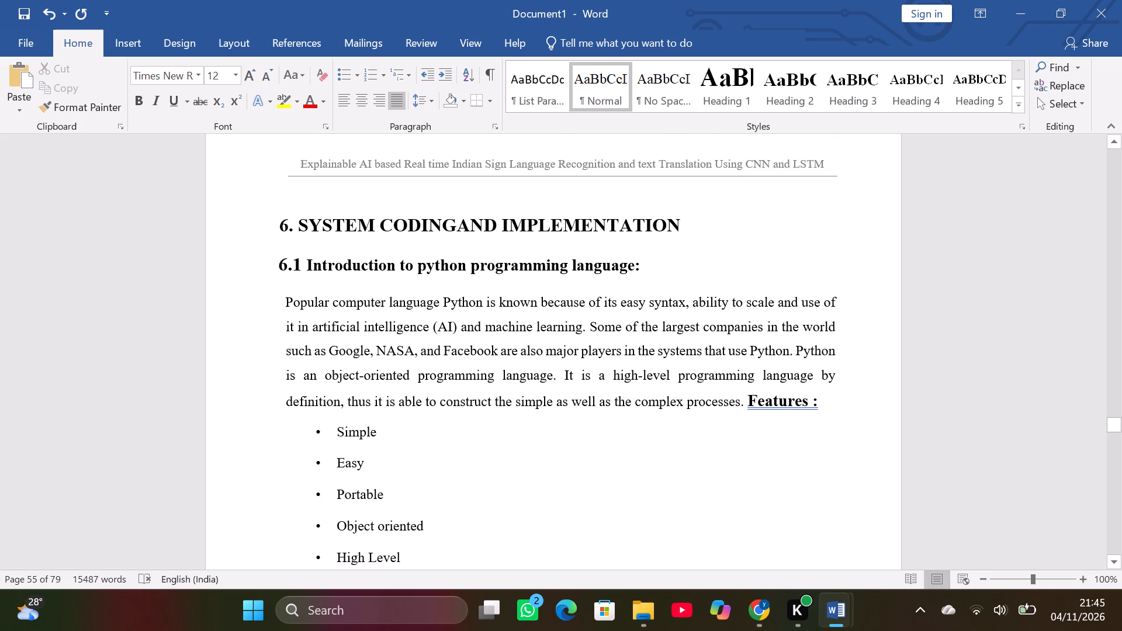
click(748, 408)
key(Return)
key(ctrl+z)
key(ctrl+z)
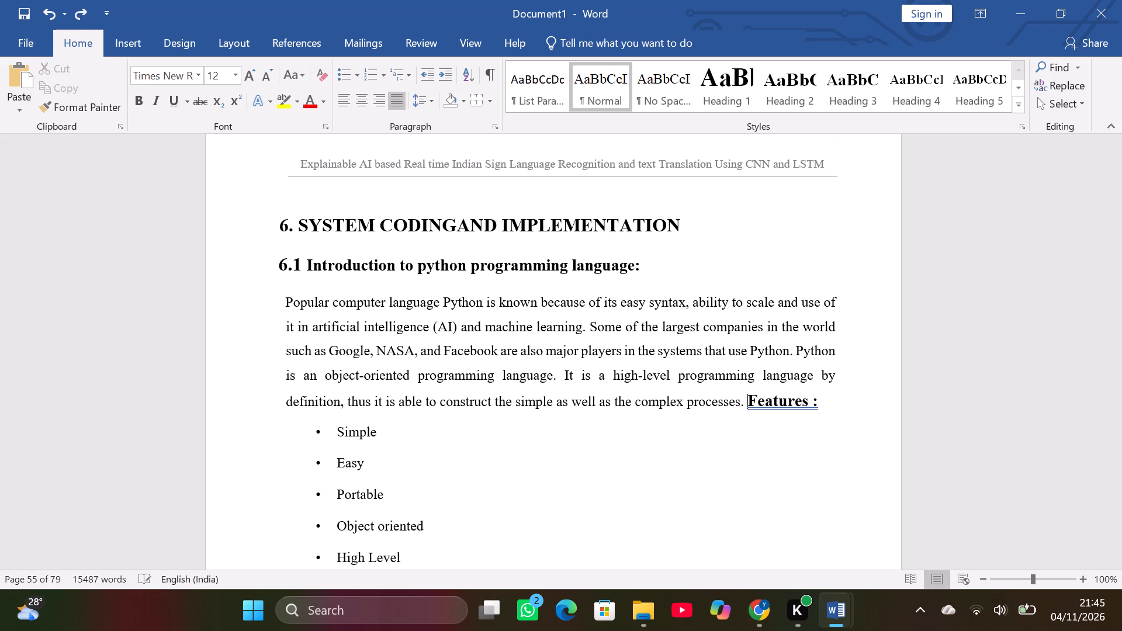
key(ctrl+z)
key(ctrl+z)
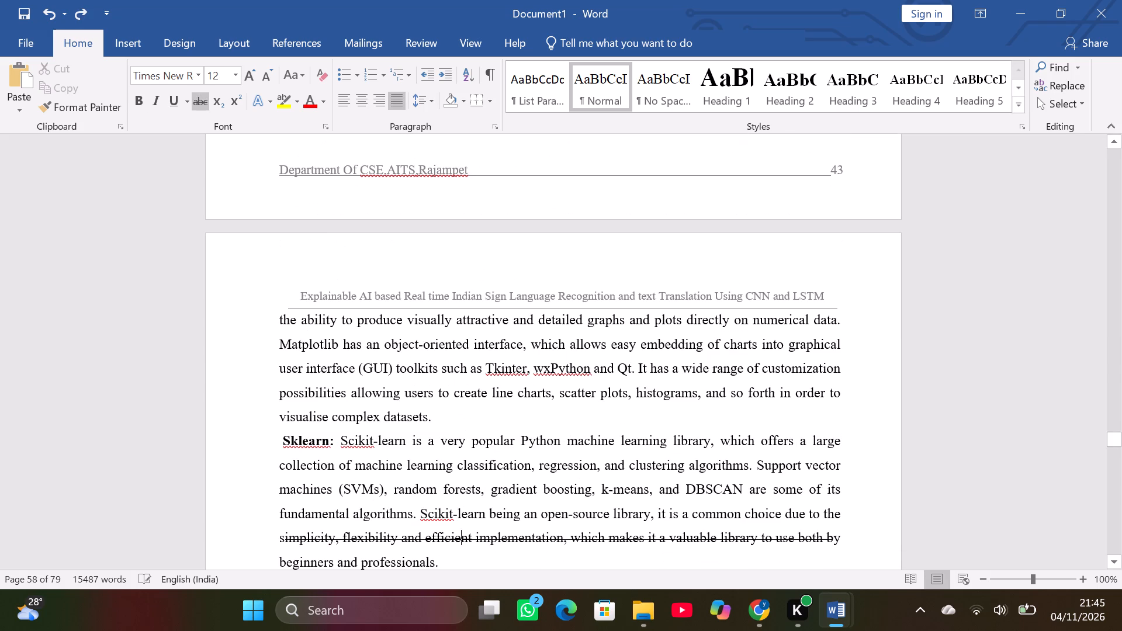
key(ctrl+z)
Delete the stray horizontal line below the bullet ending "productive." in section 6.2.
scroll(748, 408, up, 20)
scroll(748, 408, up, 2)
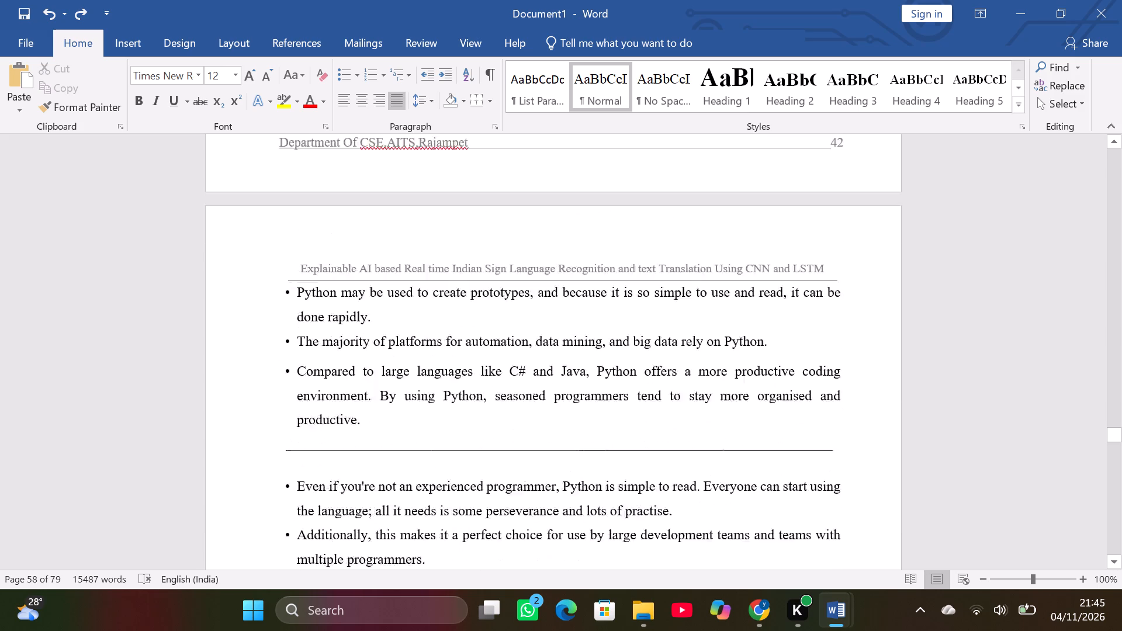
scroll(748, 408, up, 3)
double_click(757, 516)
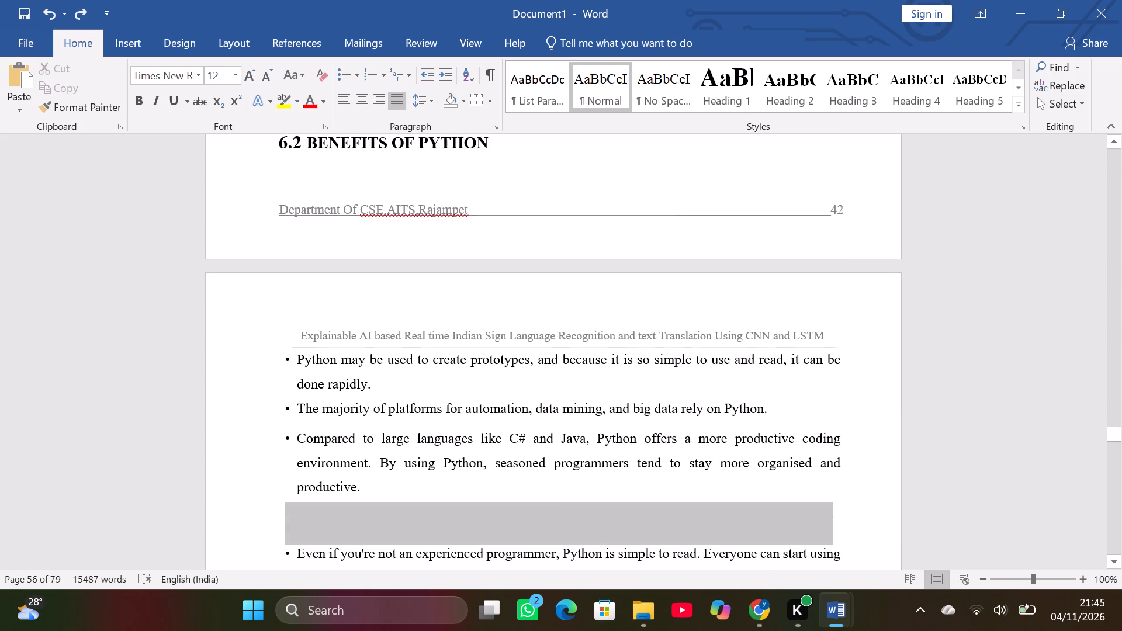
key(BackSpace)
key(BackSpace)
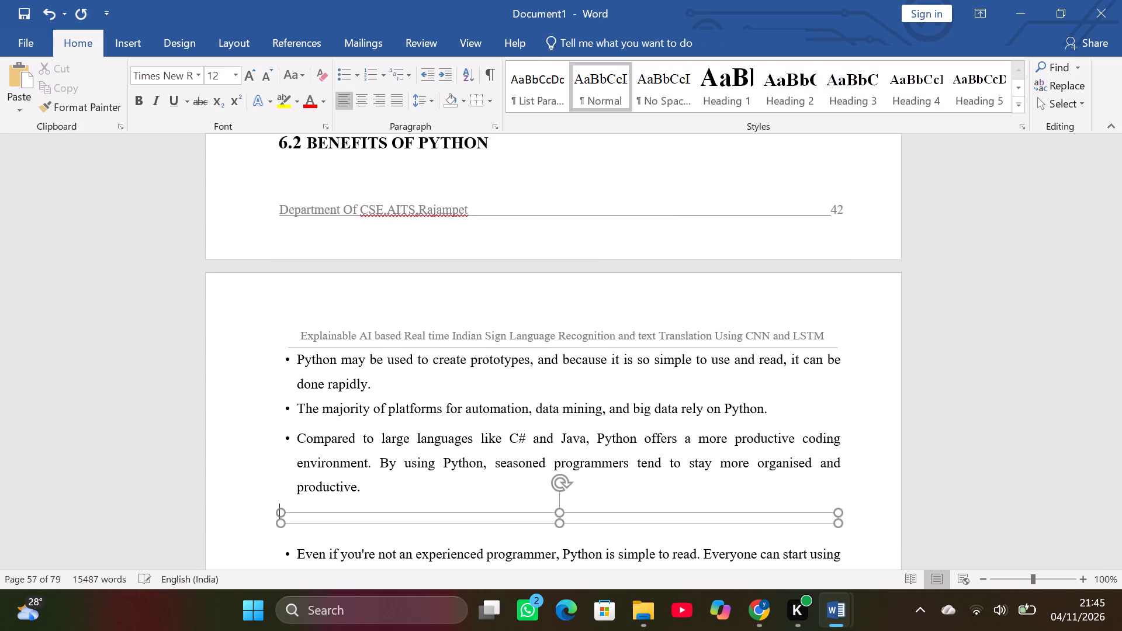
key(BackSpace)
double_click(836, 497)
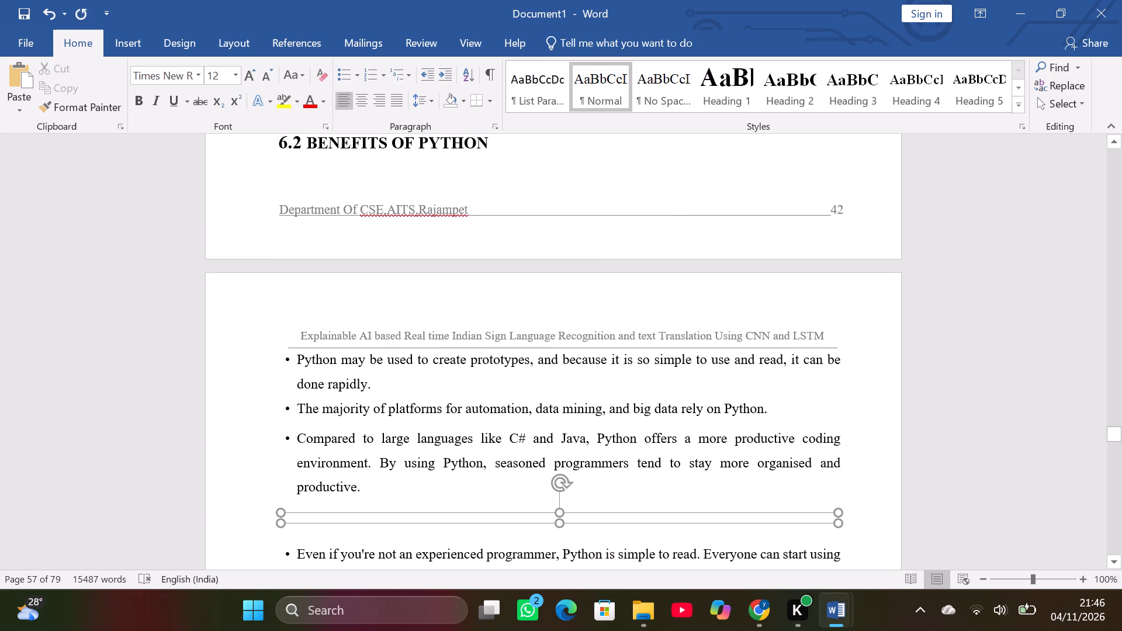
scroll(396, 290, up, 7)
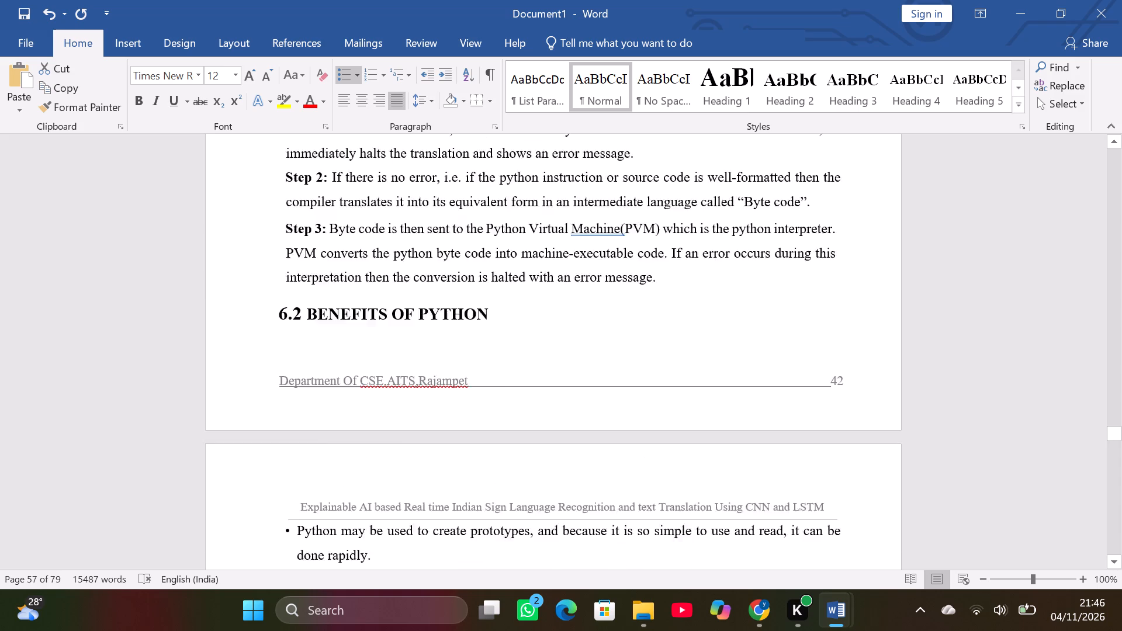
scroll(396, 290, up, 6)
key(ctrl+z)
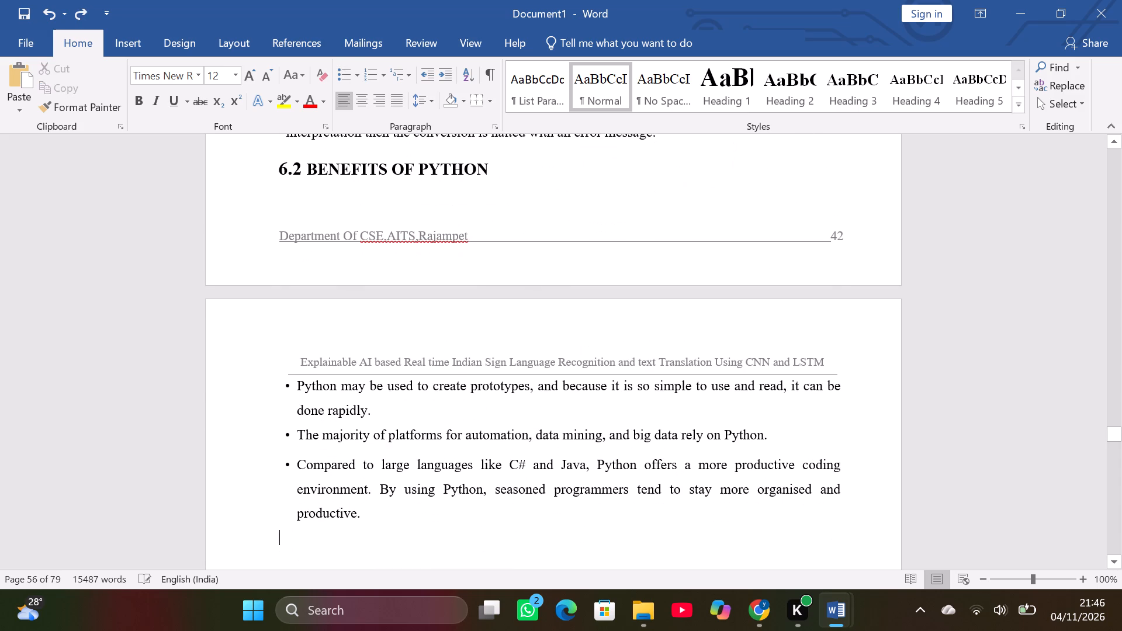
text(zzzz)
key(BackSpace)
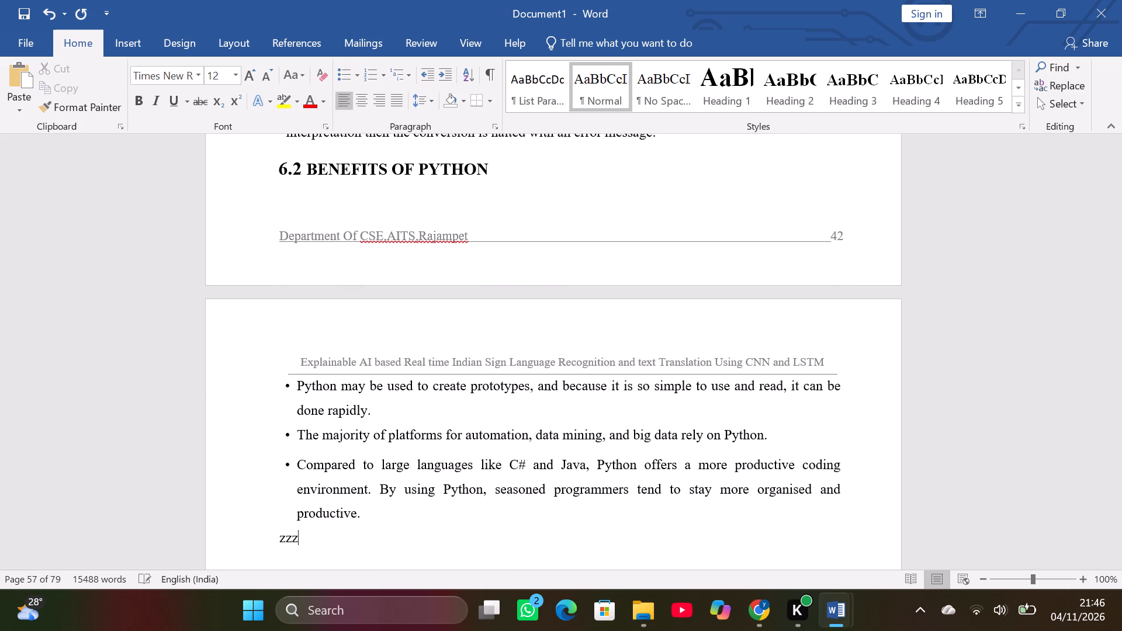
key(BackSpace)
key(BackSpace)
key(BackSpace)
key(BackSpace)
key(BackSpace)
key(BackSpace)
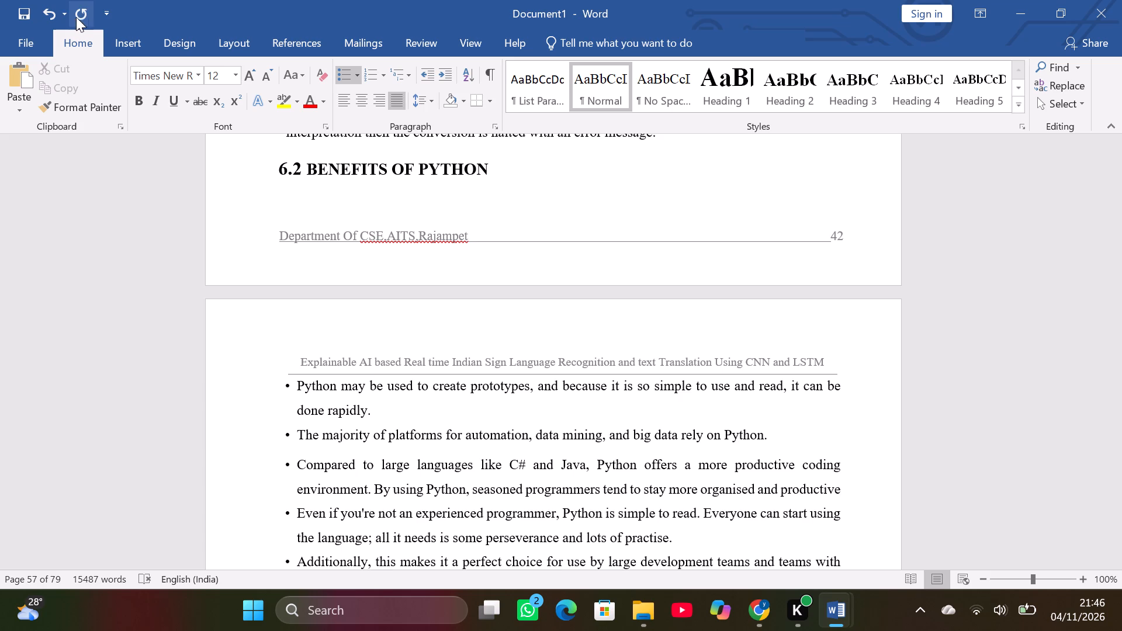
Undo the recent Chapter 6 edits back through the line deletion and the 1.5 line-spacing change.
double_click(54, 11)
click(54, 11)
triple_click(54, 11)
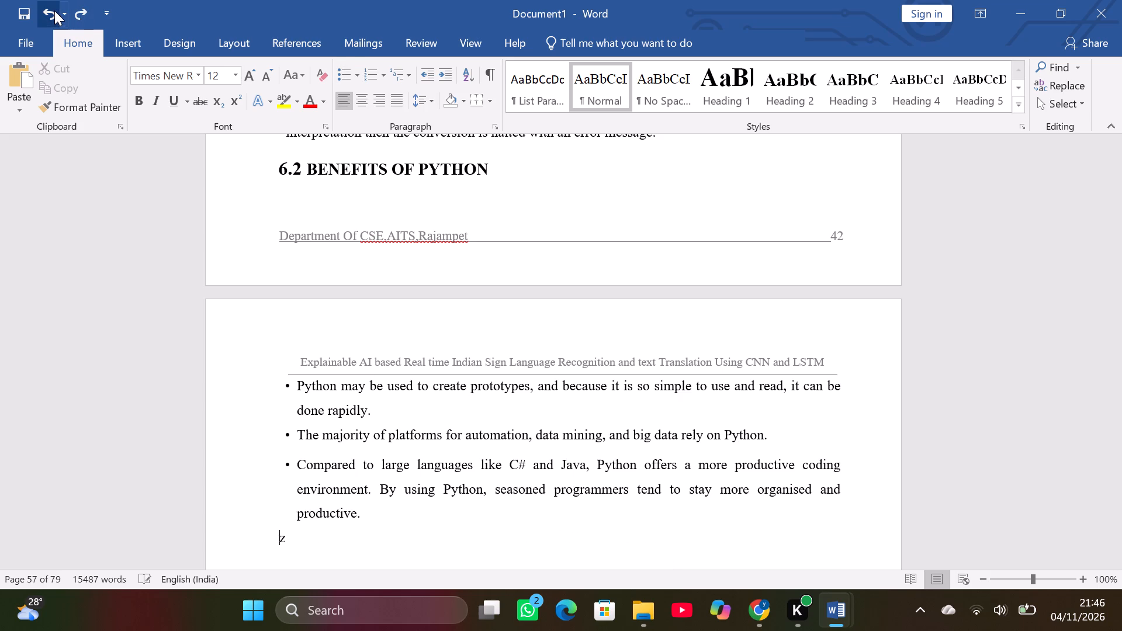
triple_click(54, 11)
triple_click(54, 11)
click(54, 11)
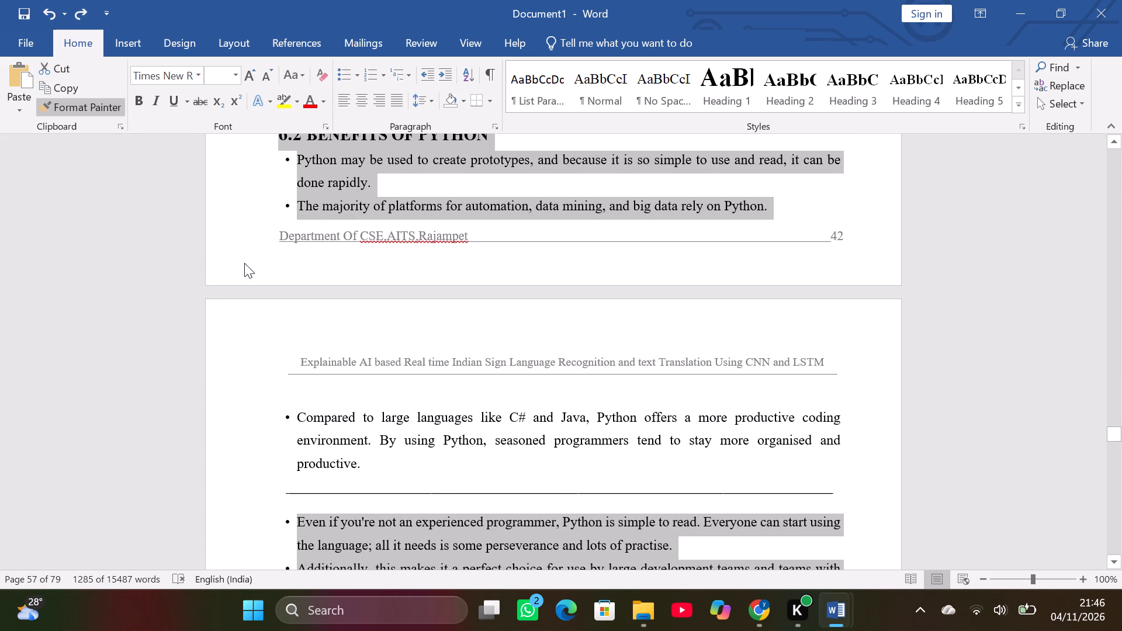
Remove the blank paragraph above the "6. SYSTEM CODINGAND IMPLEMENTATION" heading.
scroll(244, 263, up, 11)
scroll(244, 263, up, 15)
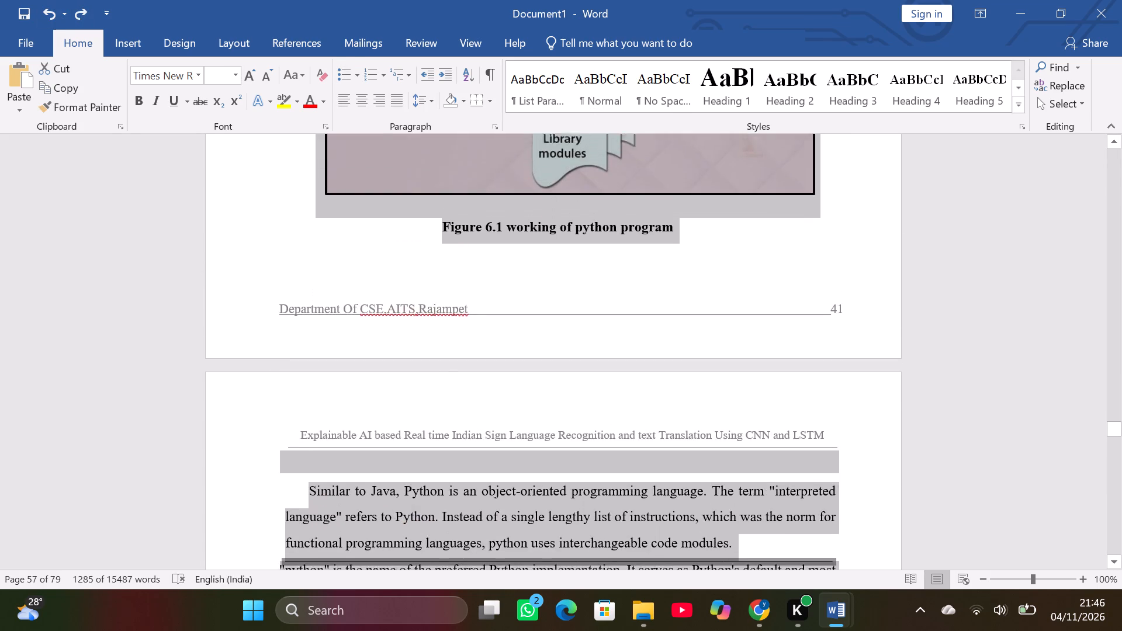
scroll(244, 263, up, 20)
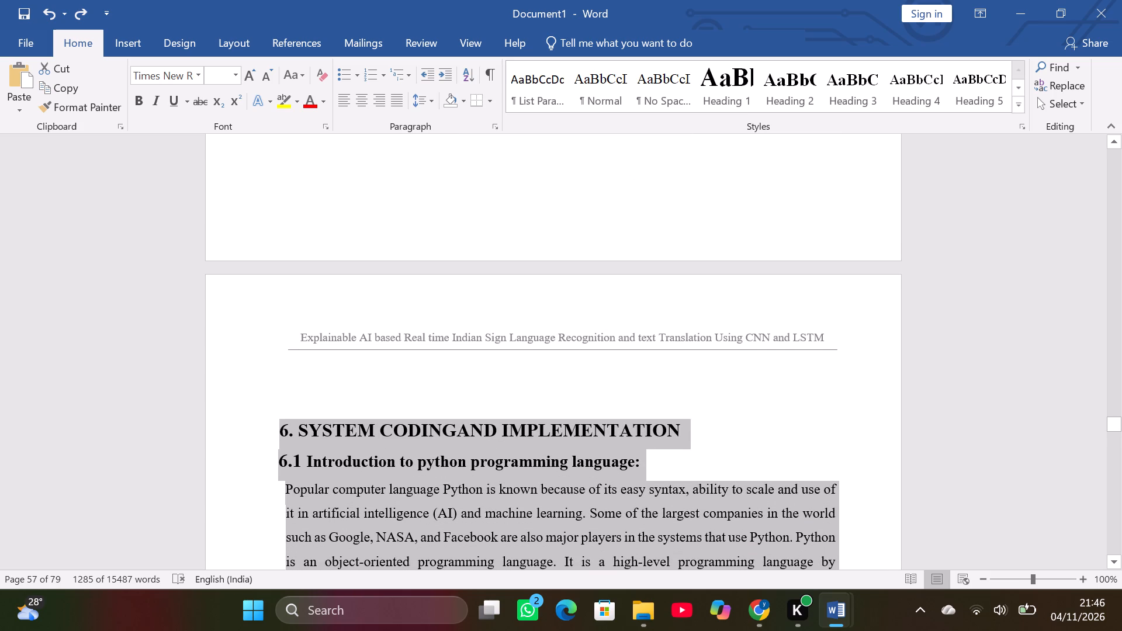
scroll(244, 263, up, 2)
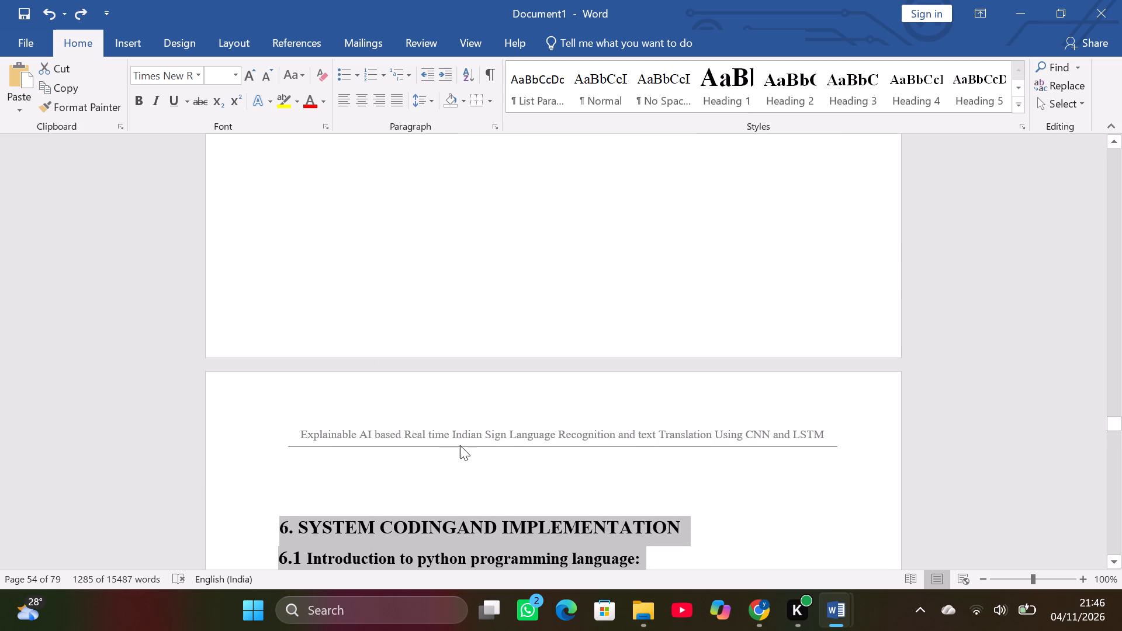
click(458, 465)
key(BackSpace)
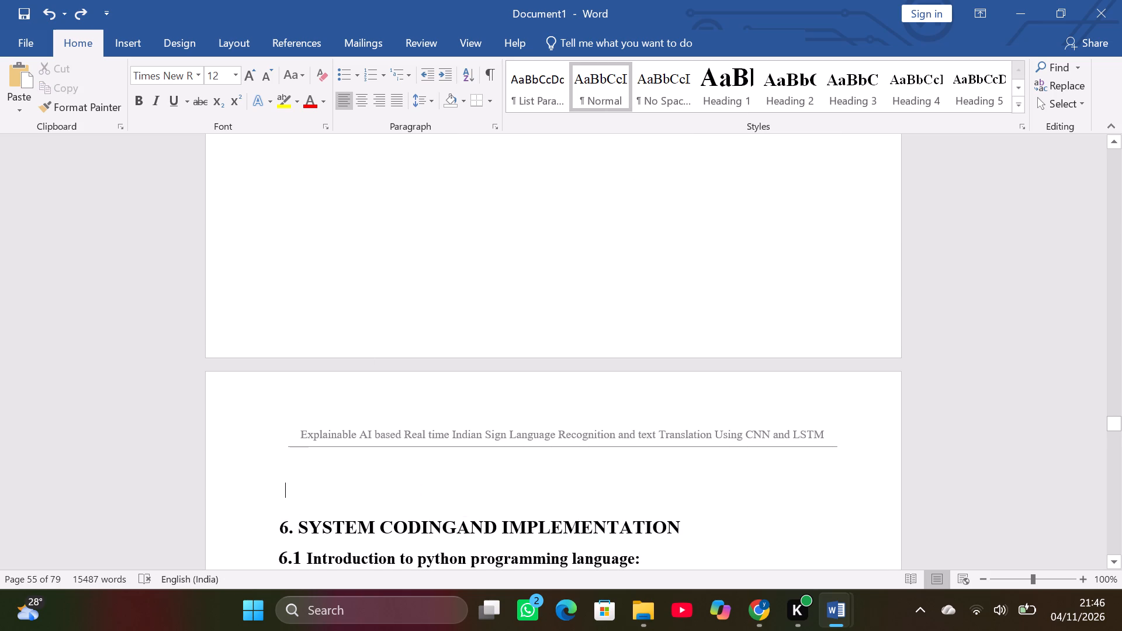
key(BackSpace)
key(BackSpace)
scroll(339, 510, down, 1)
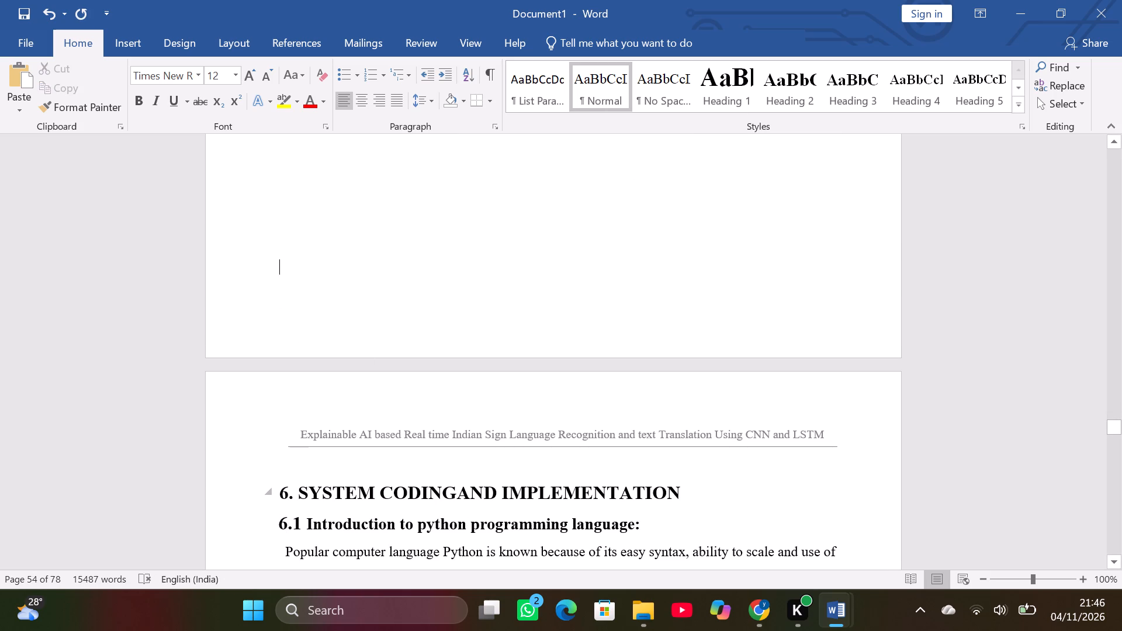
scroll(339, 510, down, 18)
scroll(339, 510, down, 5)
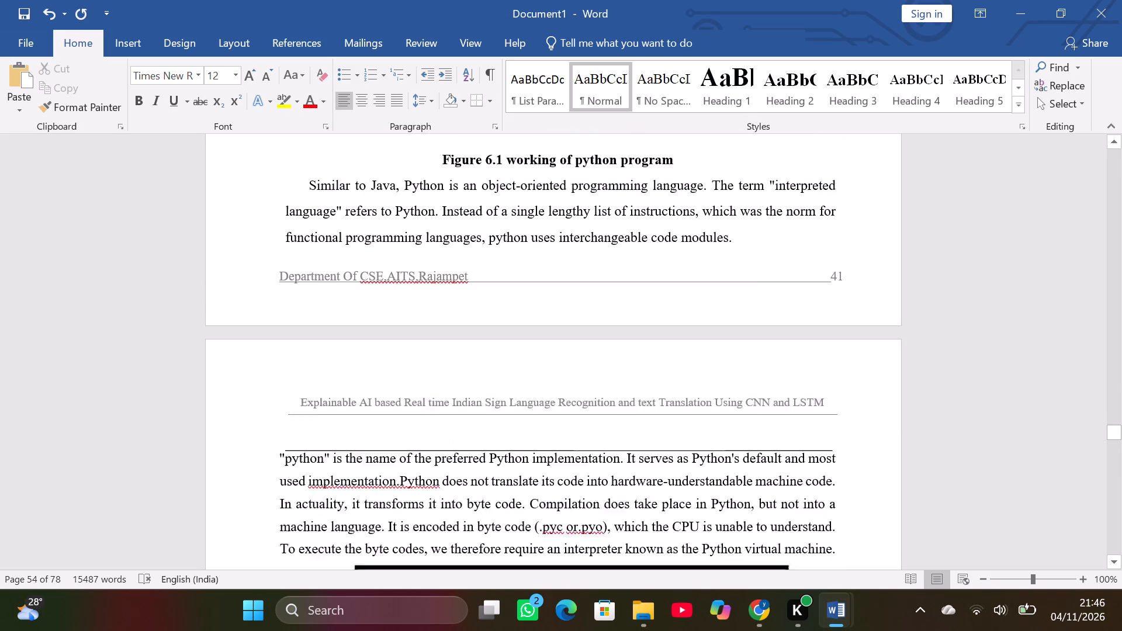
scroll(339, 510, down, 10)
scroll(339, 510, down, 12)
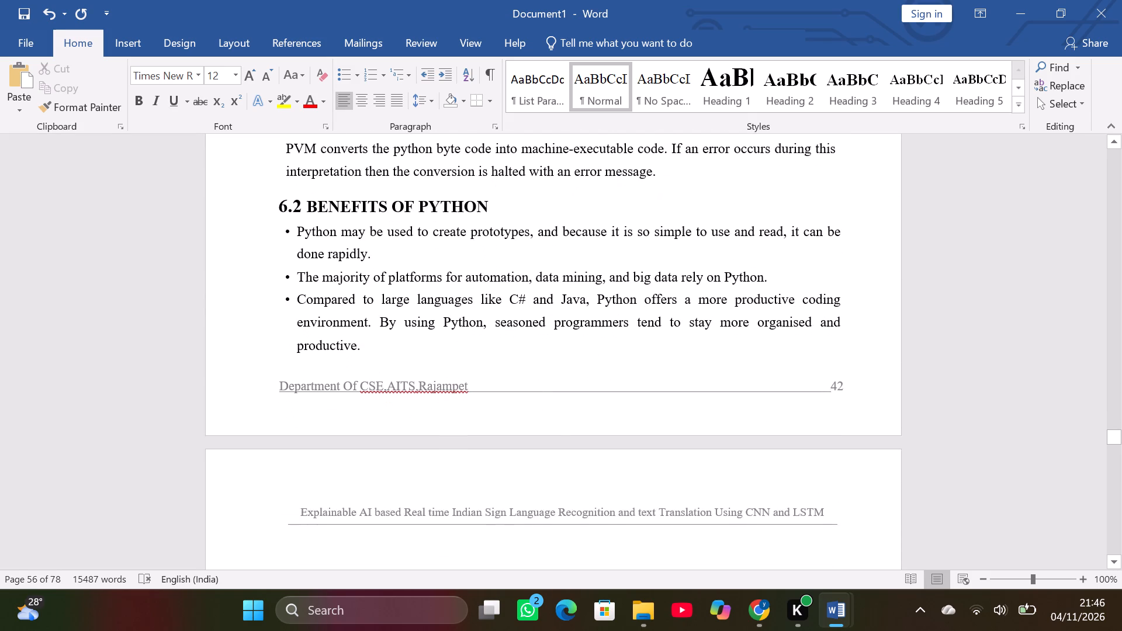
scroll(339, 510, down, 14)
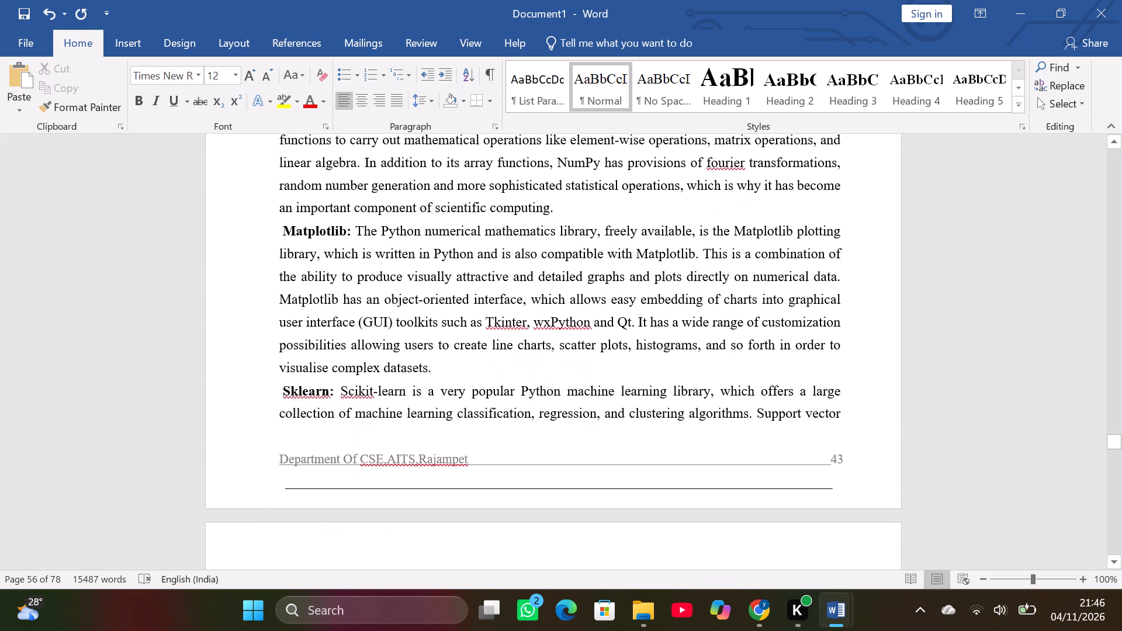
scroll(339, 510, down, 13)
scroll(339, 510, down, 9)
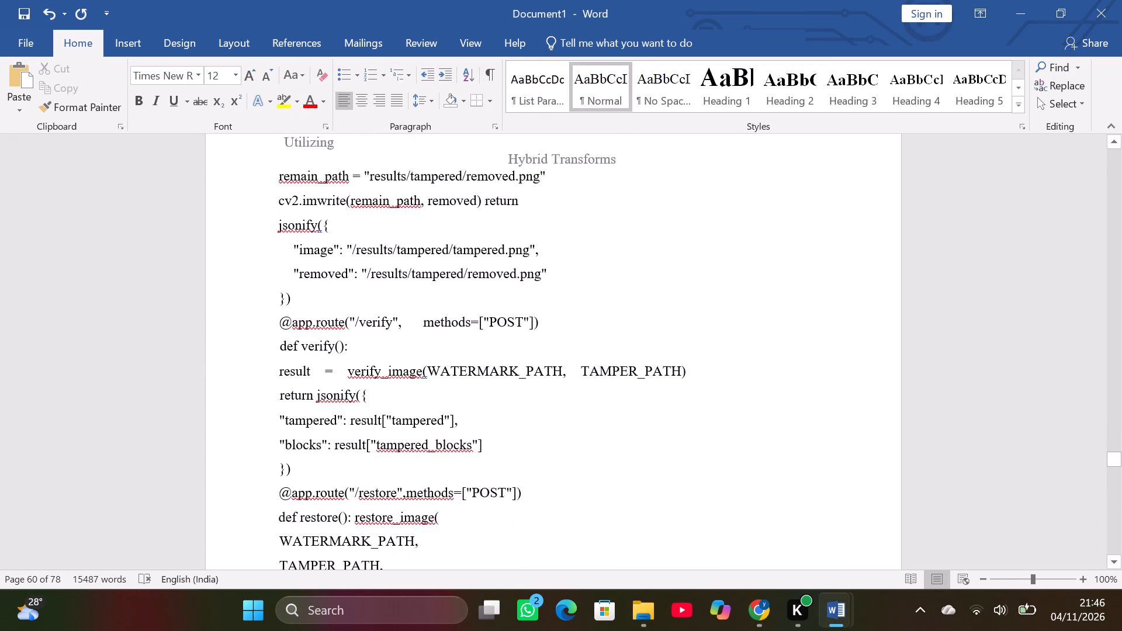
scroll(332, 367, down, 20)
scroll(332, 367, down, 13)
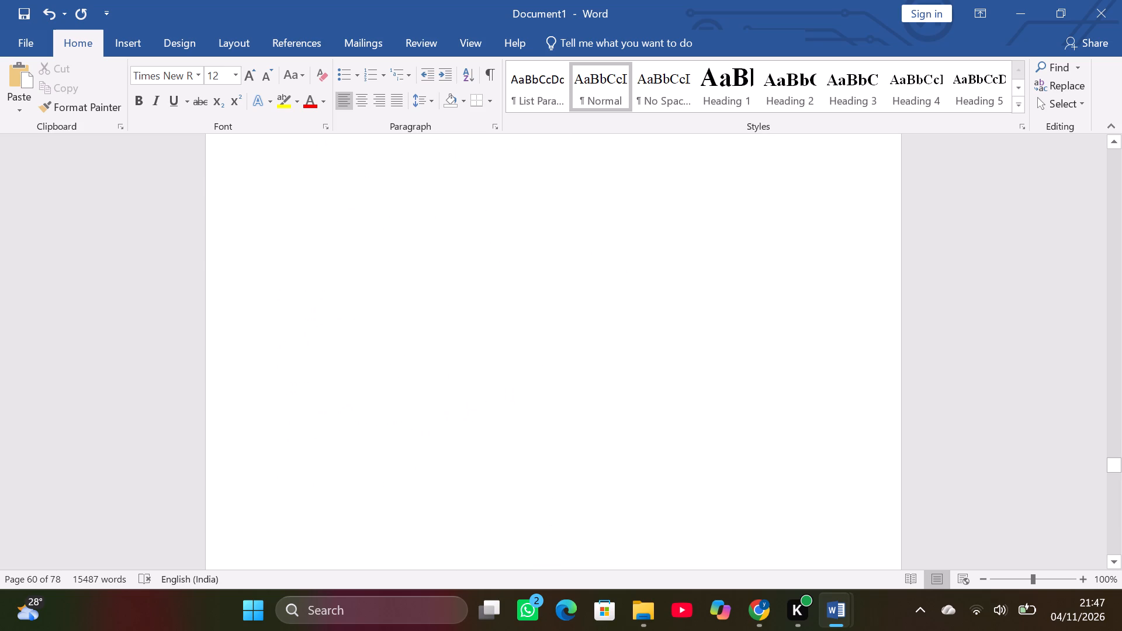
scroll(332, 367, down, 7)
scroll(332, 367, up, 11)
scroll(332, 367, down, 20)
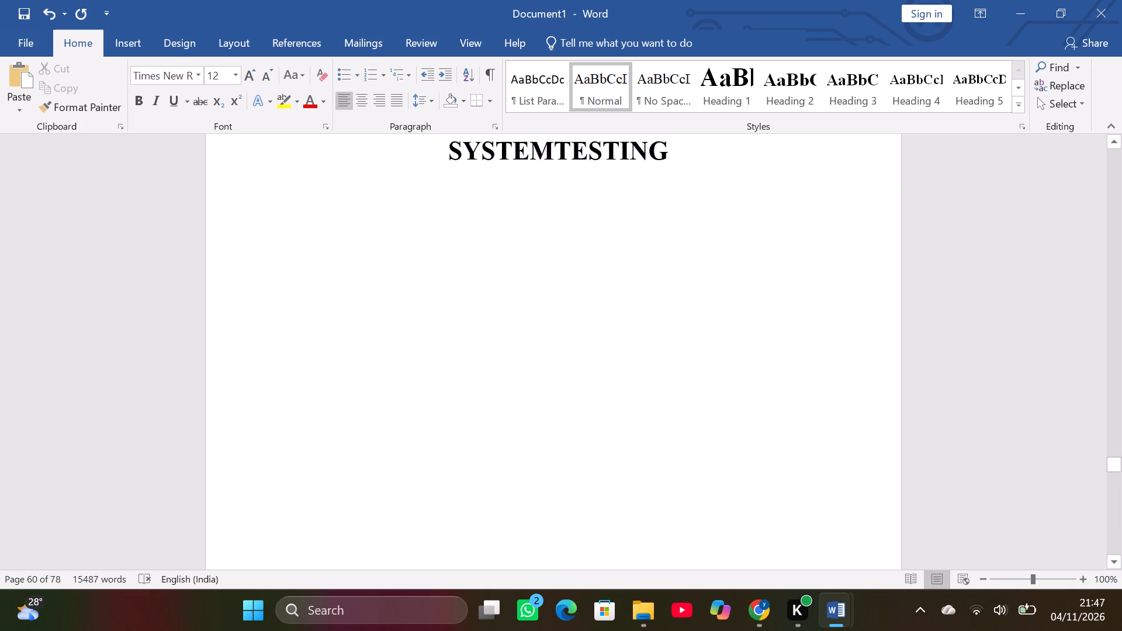
scroll(332, 367, down, 20)
scroll(332, 367, down, 5)
scroll(332, 367, up, 13)
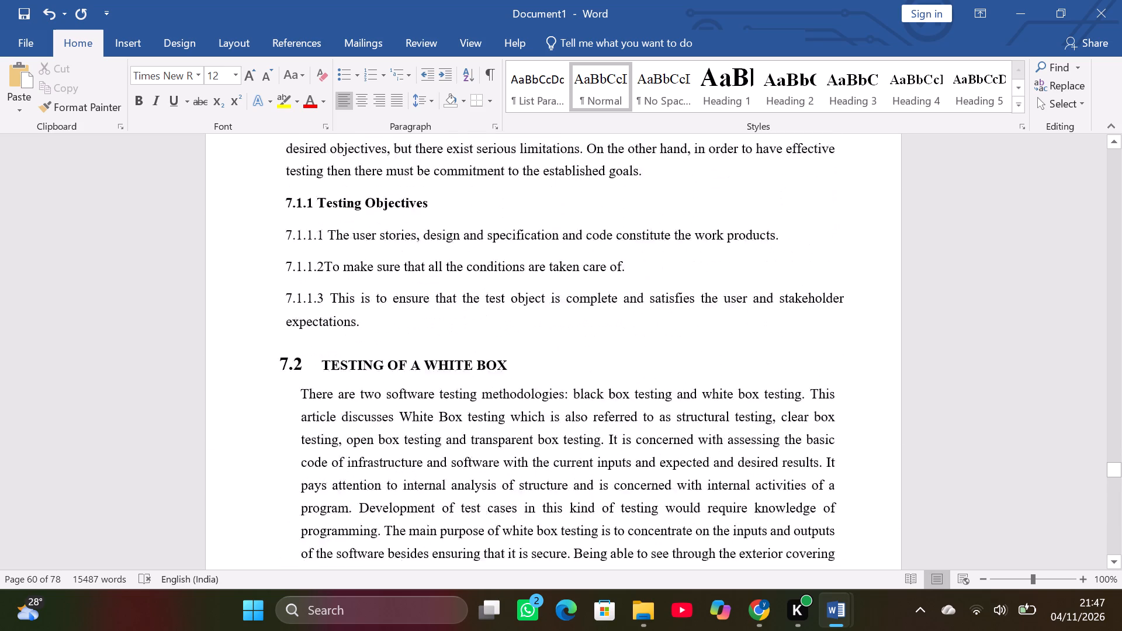
scroll(332, 367, up, 8)
scroll(332, 367, down, 18)
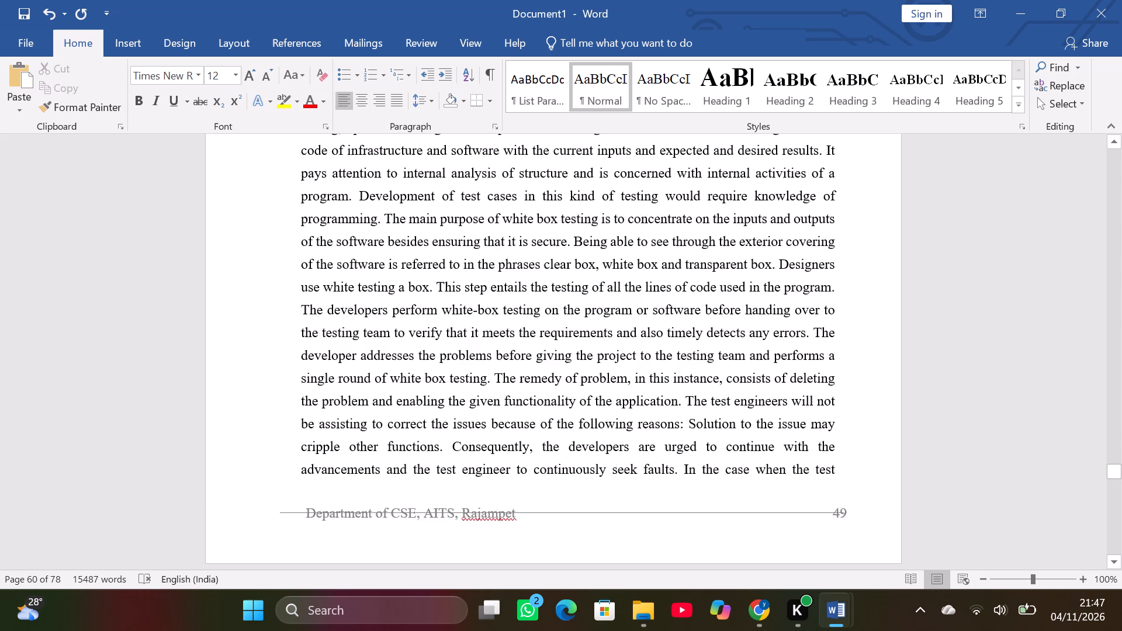
scroll(332, 367, down, 20)
scroll(332, 367, down, 20)
scroll(332, 367, down, 17)
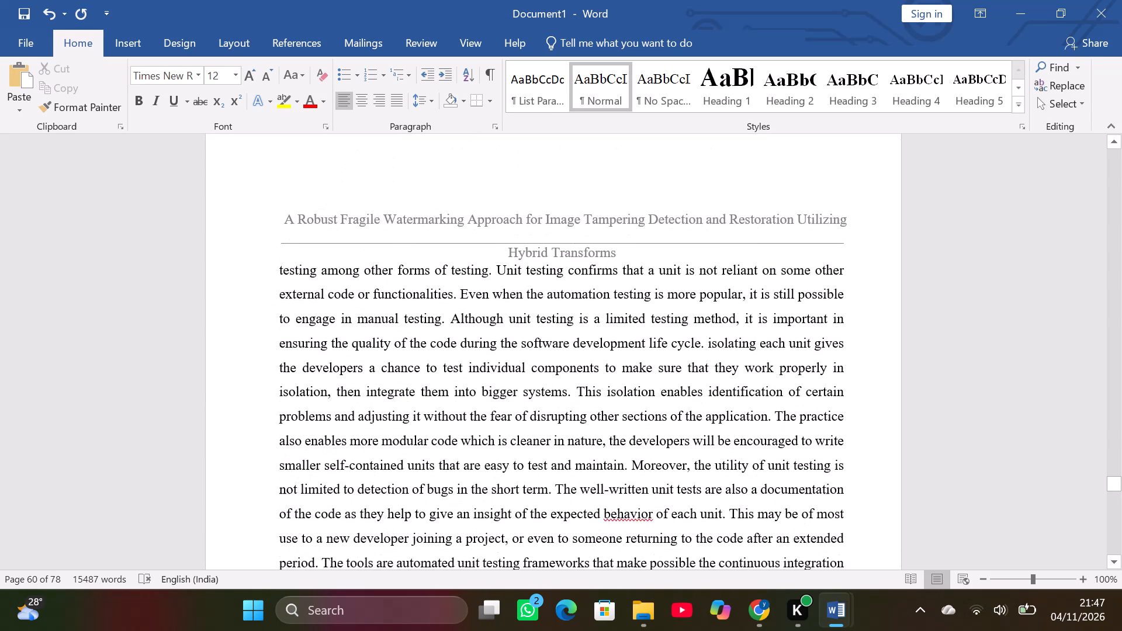
scroll(332, 367, down, 13)
scroll(332, 367, down, 20)
scroll(332, 367, down, 1)
scroll(332, 367, up, 4)
scroll(332, 367, down, 7)
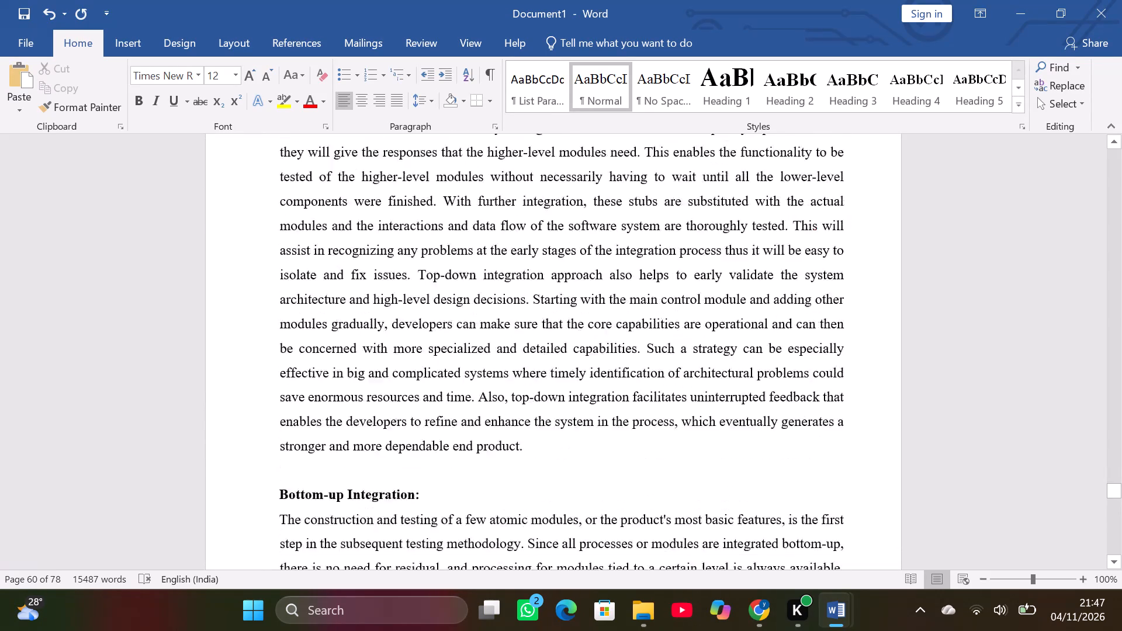
scroll(332, 367, down, 20)
scroll(332, 367, down, 20)
scroll(332, 367, down, 19)
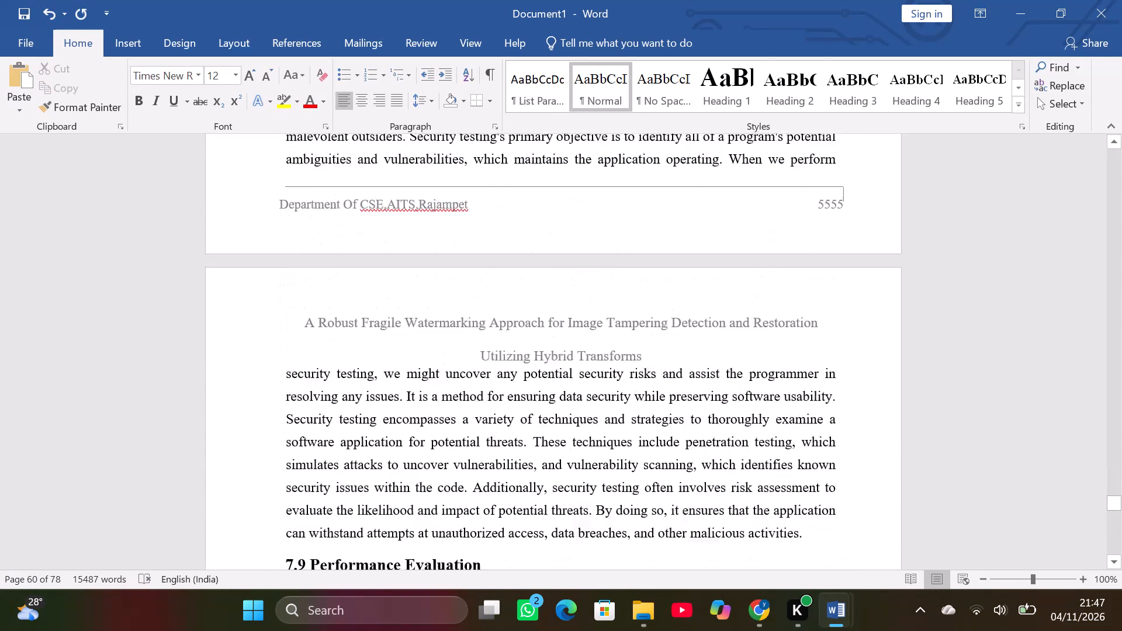
scroll(332, 367, down, 20)
scroll(332, 367, down, 13)
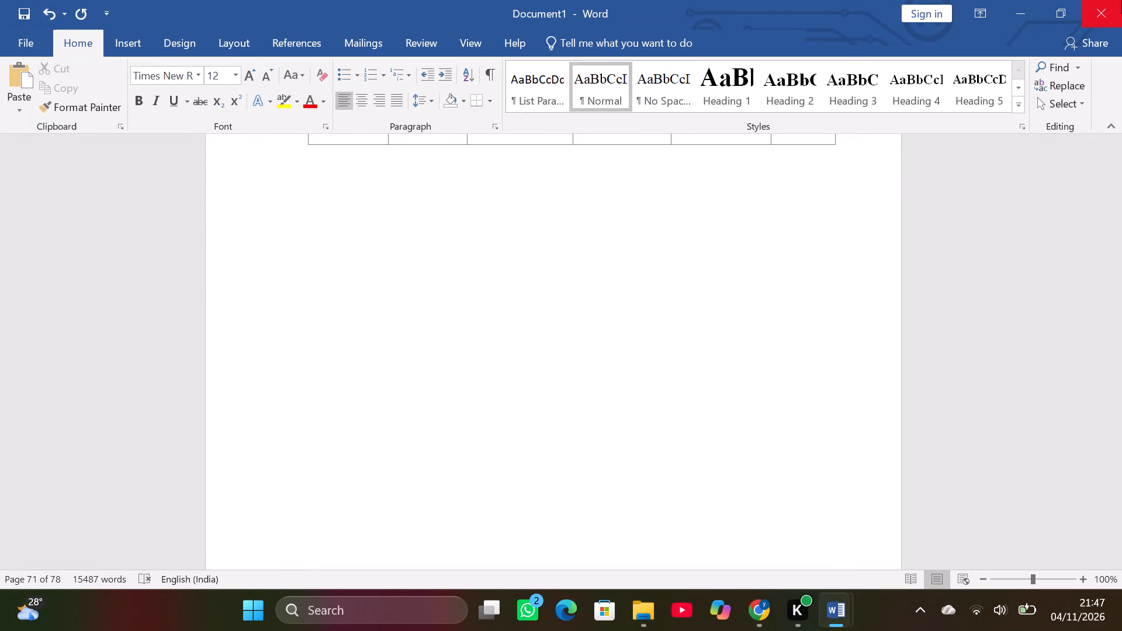
Start closing Document1 and save its changes in the Documents folder as a Word Document named Thesis.ISl.
click(1104, 1)
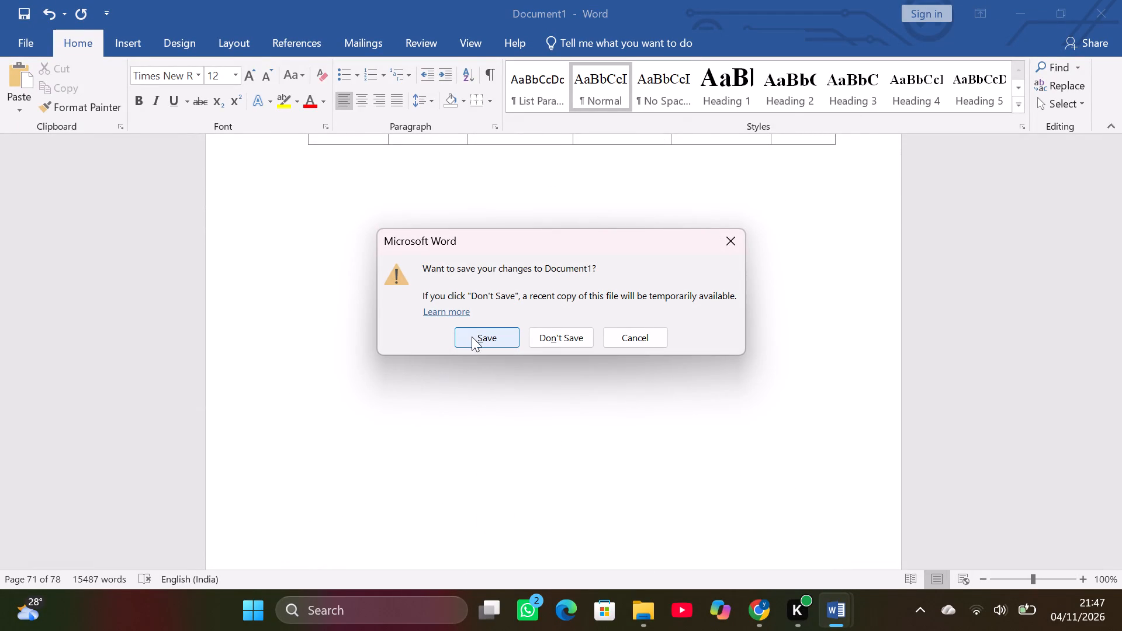
drag(472, 325, 472, 336)
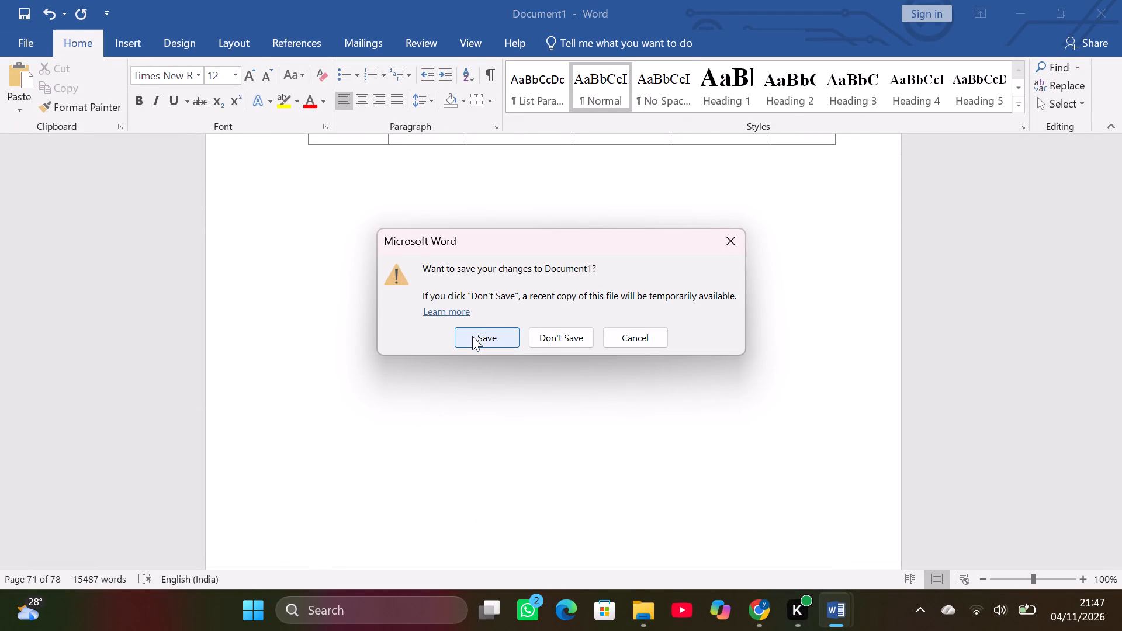
click(472, 336)
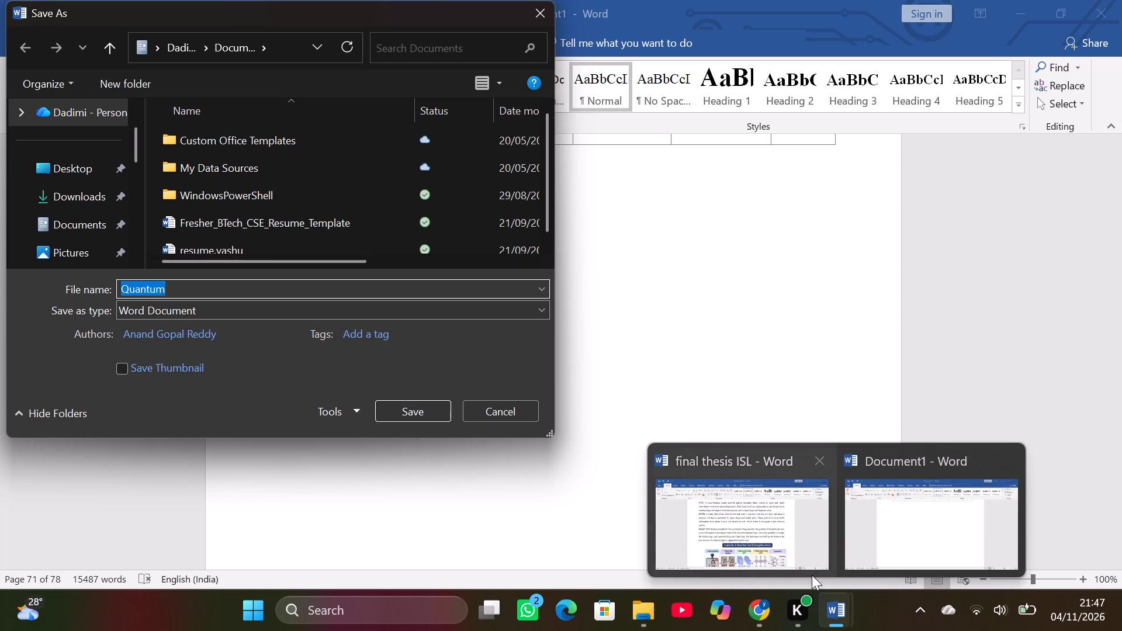
click(888, 545)
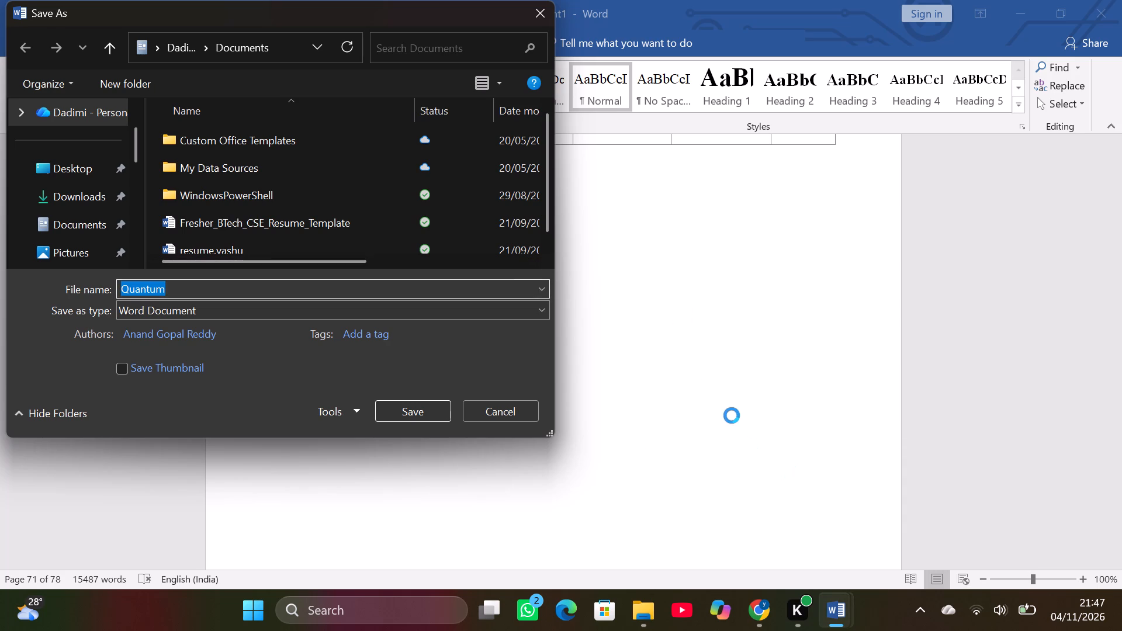
click(736, 412)
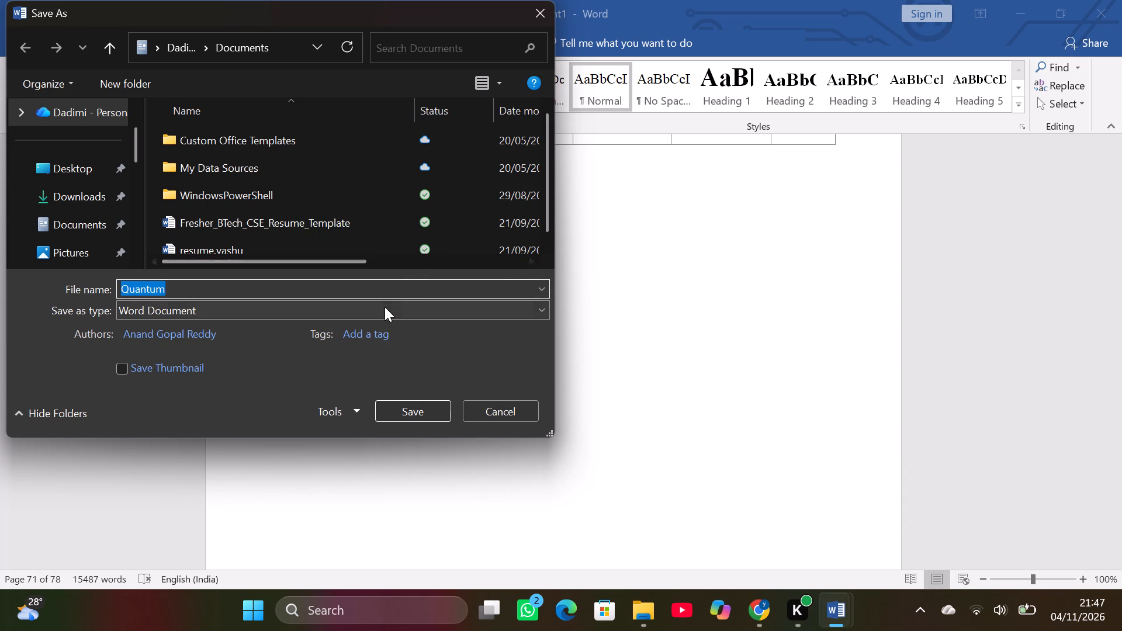
click(385, 307)
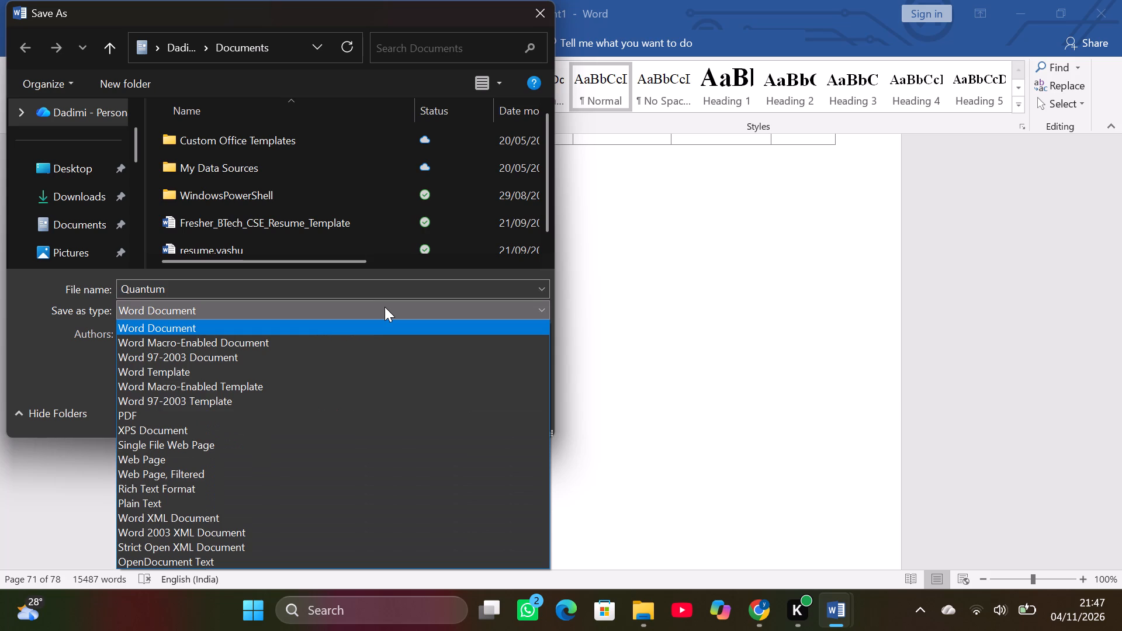
click(382, 325)
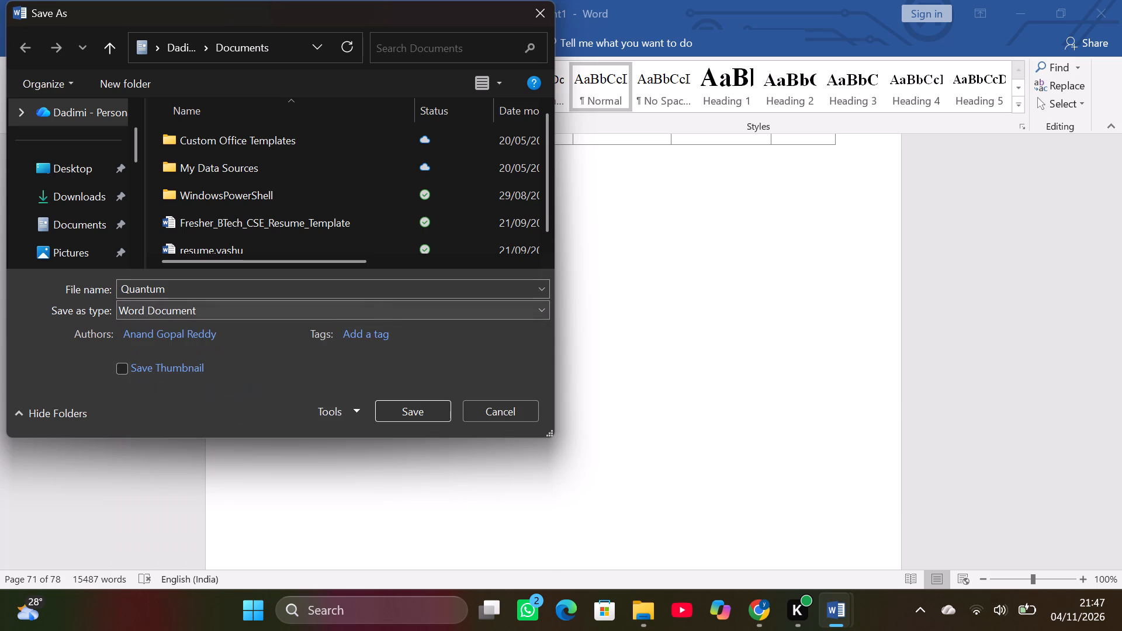
click(393, 282)
key(BackSpace)
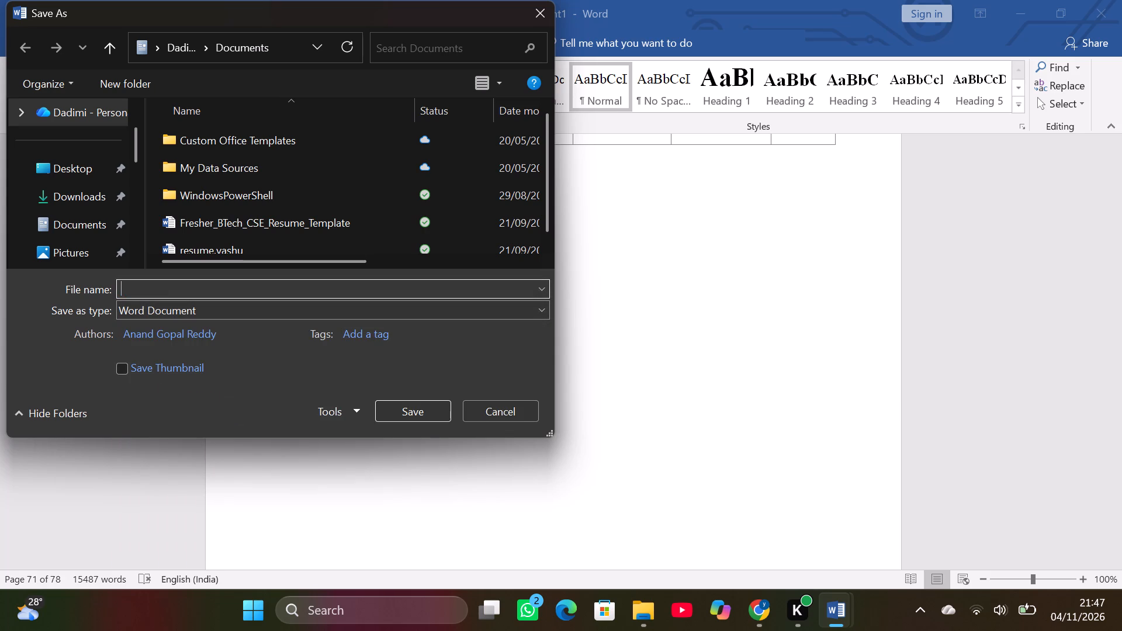
text(Thes)
text(is)
text(.ISl)
key(Return)
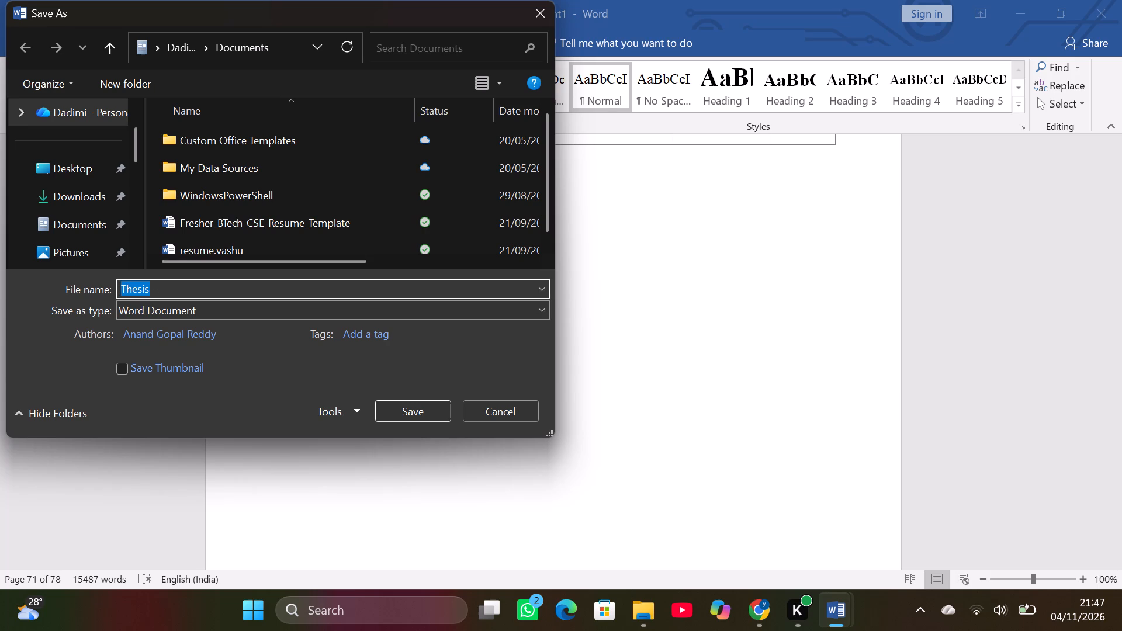
key(Right)
key(Right)
key(Right)
key(Right)
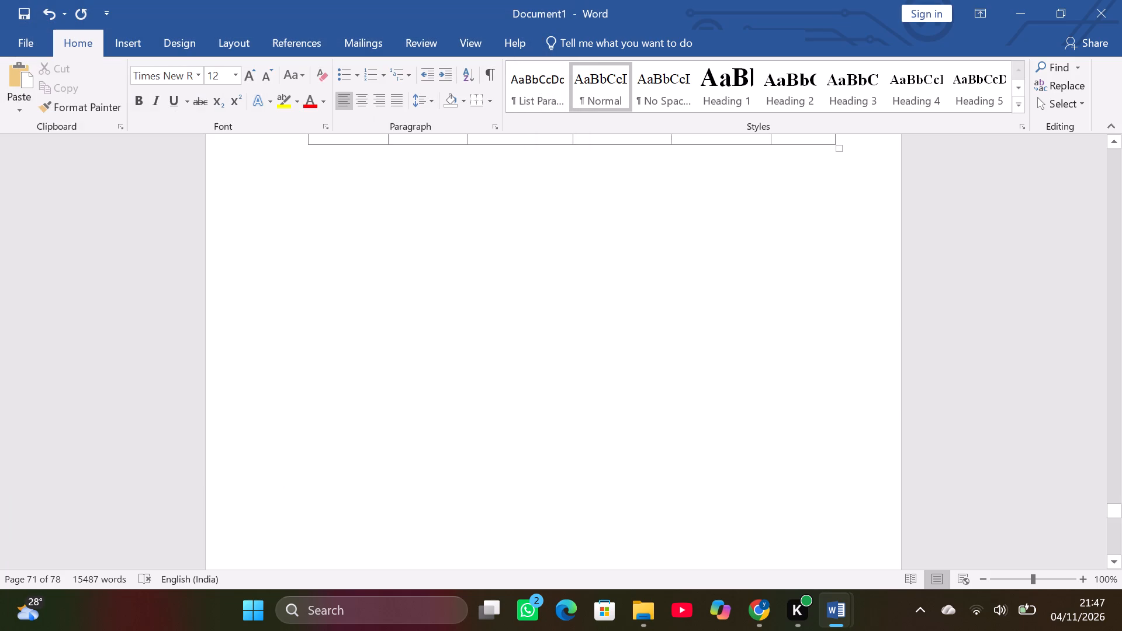
scroll(664, 185, up, 19)
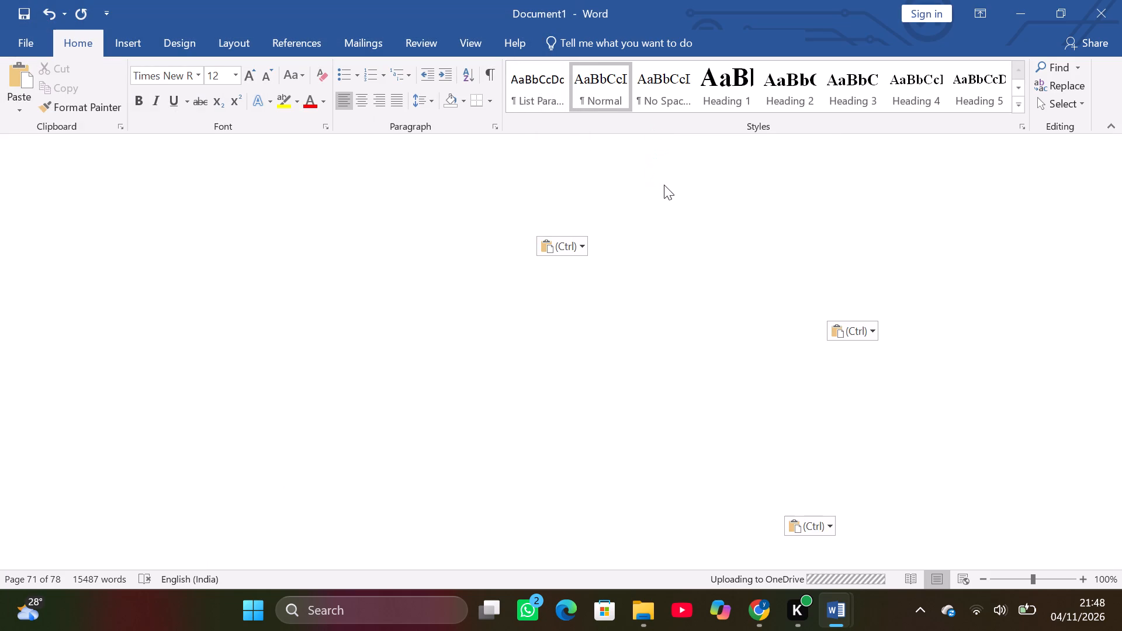
scroll(664, 185, up, 5)
triple_click(1092, 14)
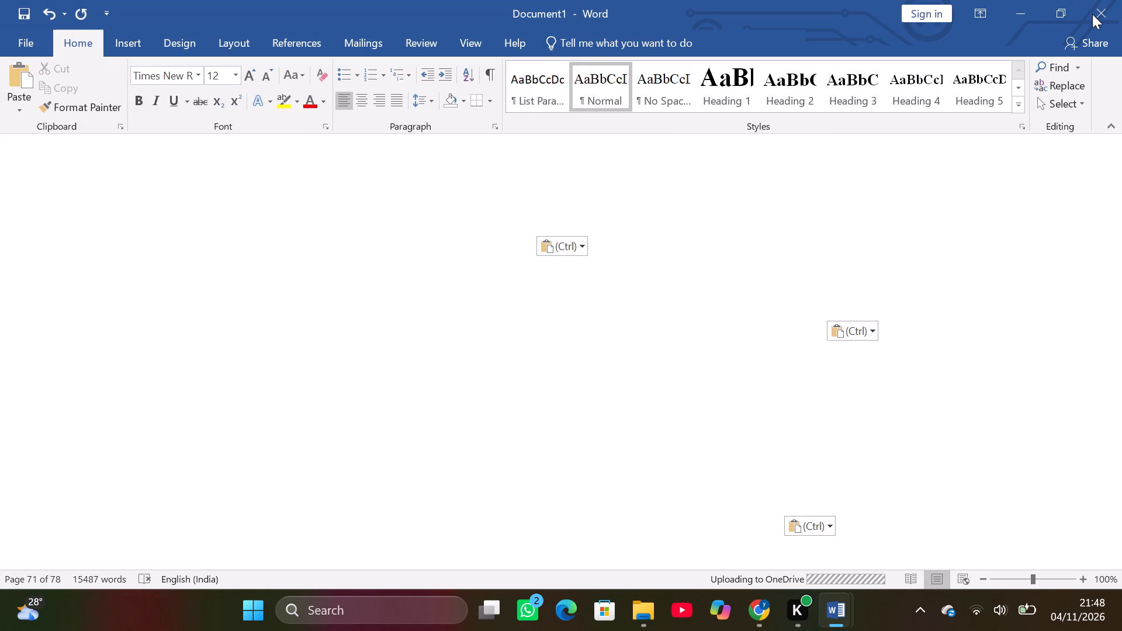
triple_click(1103, 10)
triple_click(1103, 10)
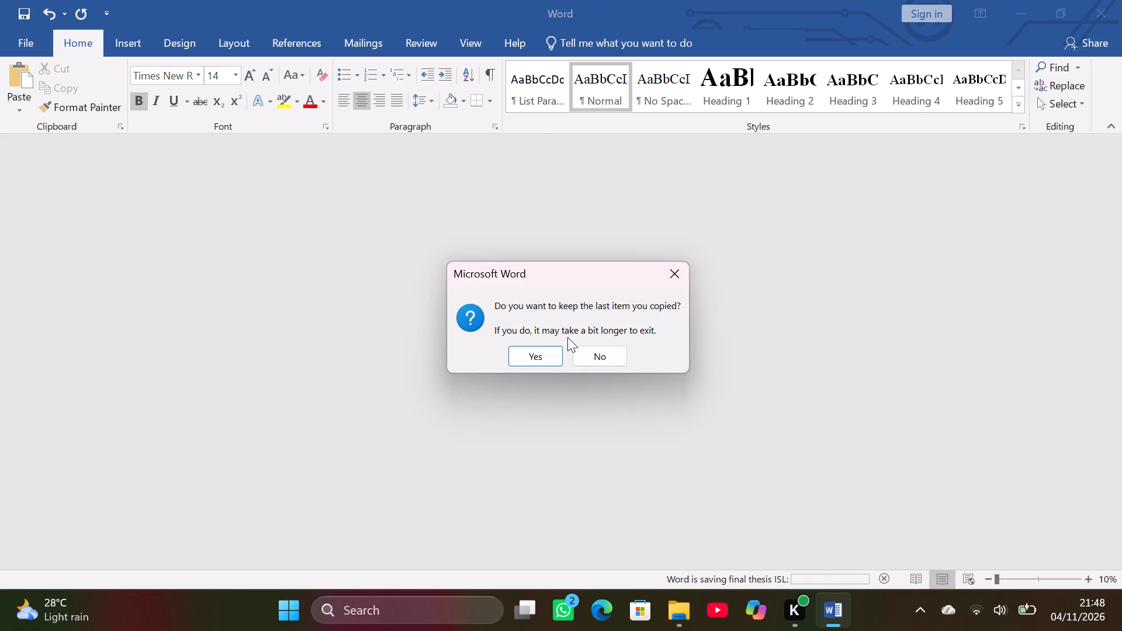
click(550, 350)
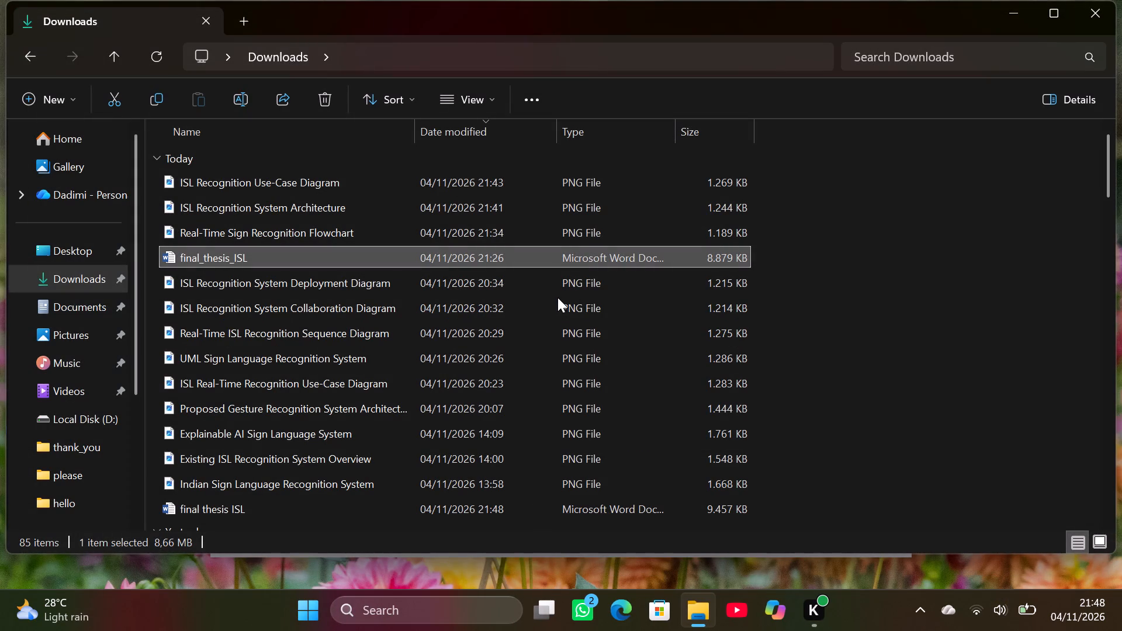
Switch to the Downloads window in File Explorer and open the Desktop folder.
double_click(81, 241)
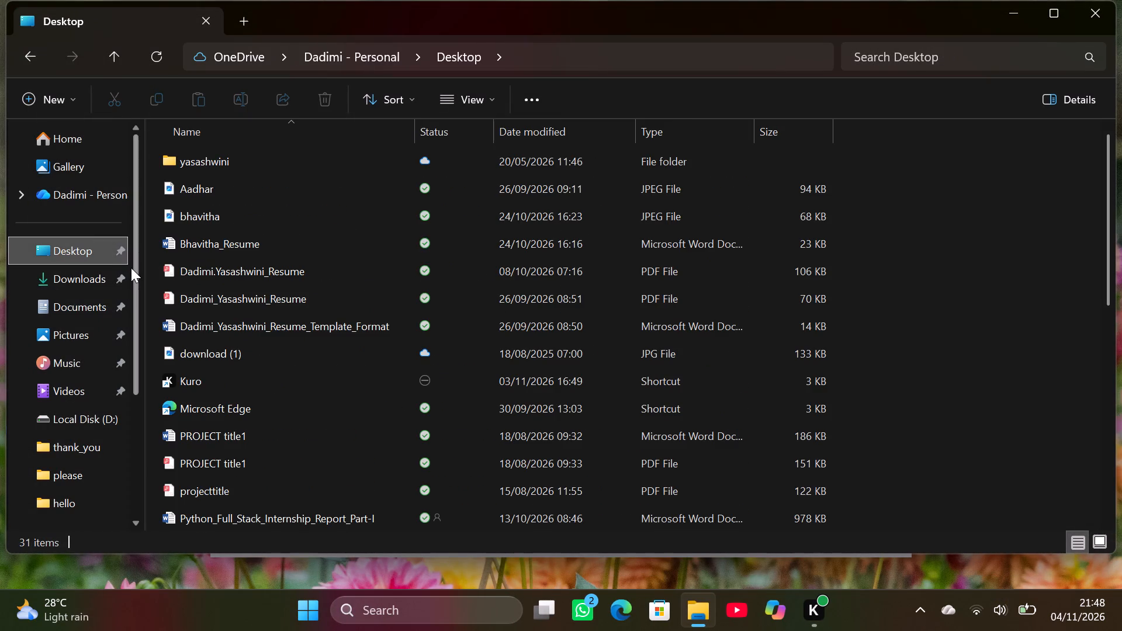